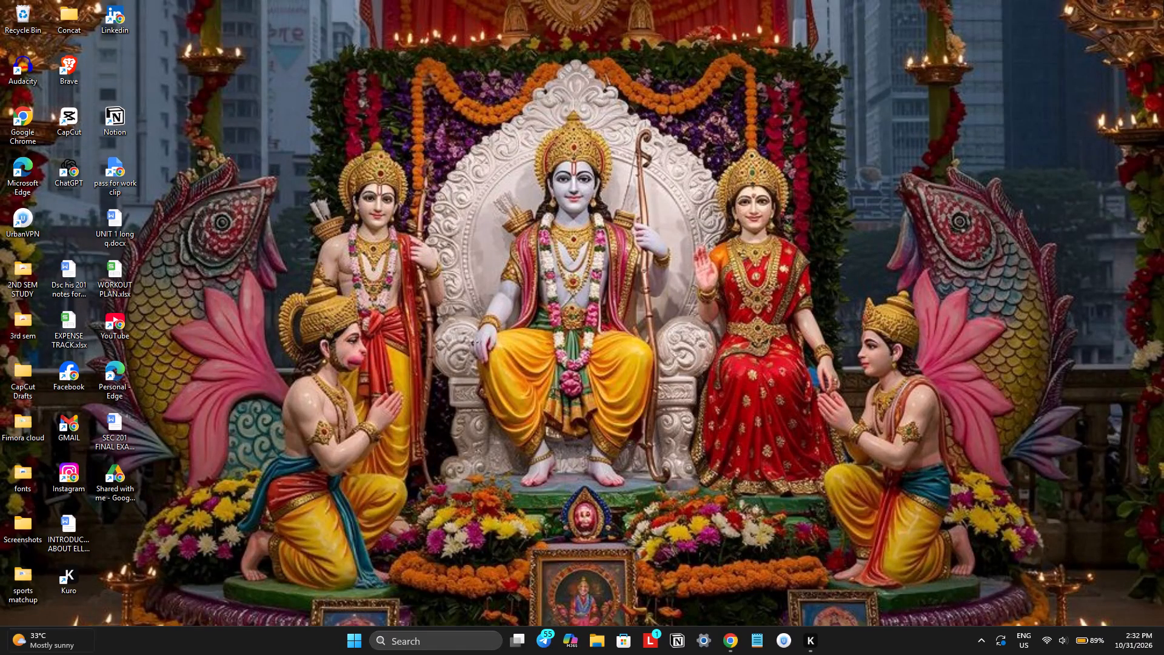
Launch UrbanVPN, continue with the free version and connect to the United States location.
double_click(20, 226)
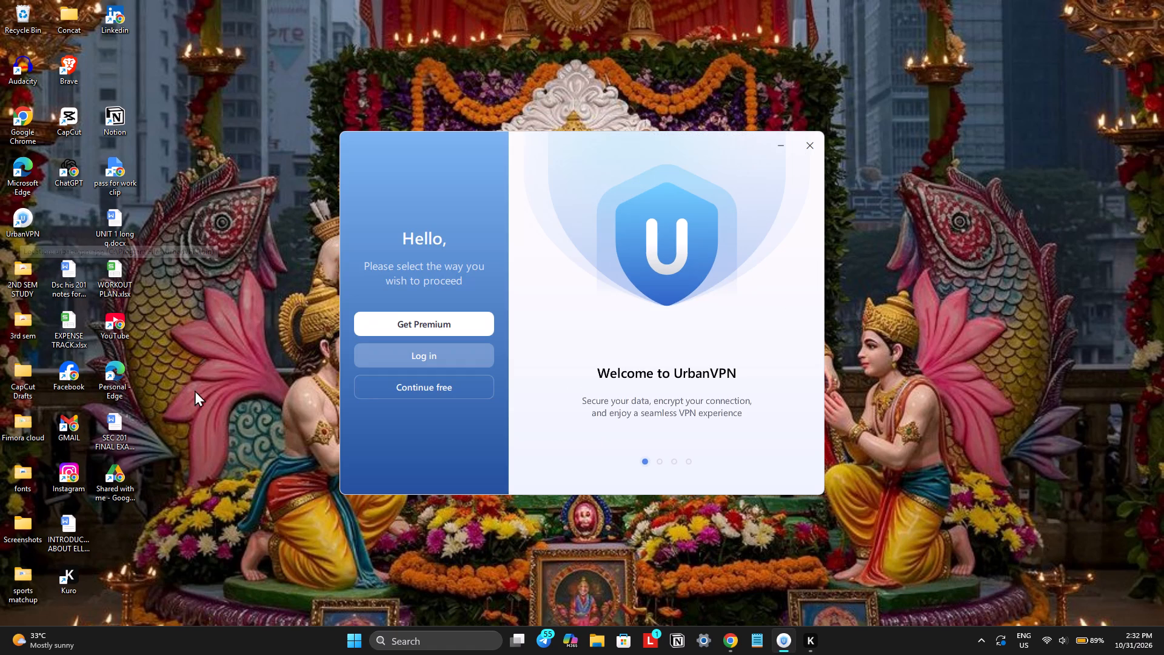
left_click(413, 399)
left_click(418, 399)
left_click(418, 392)
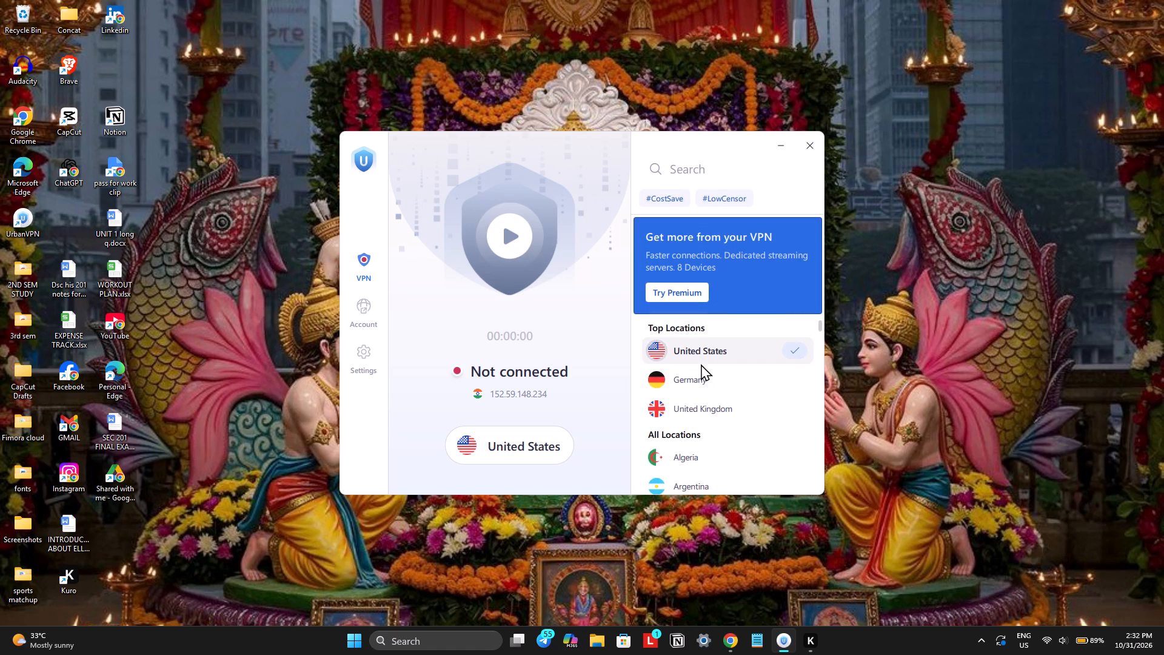
left_click(701, 345)
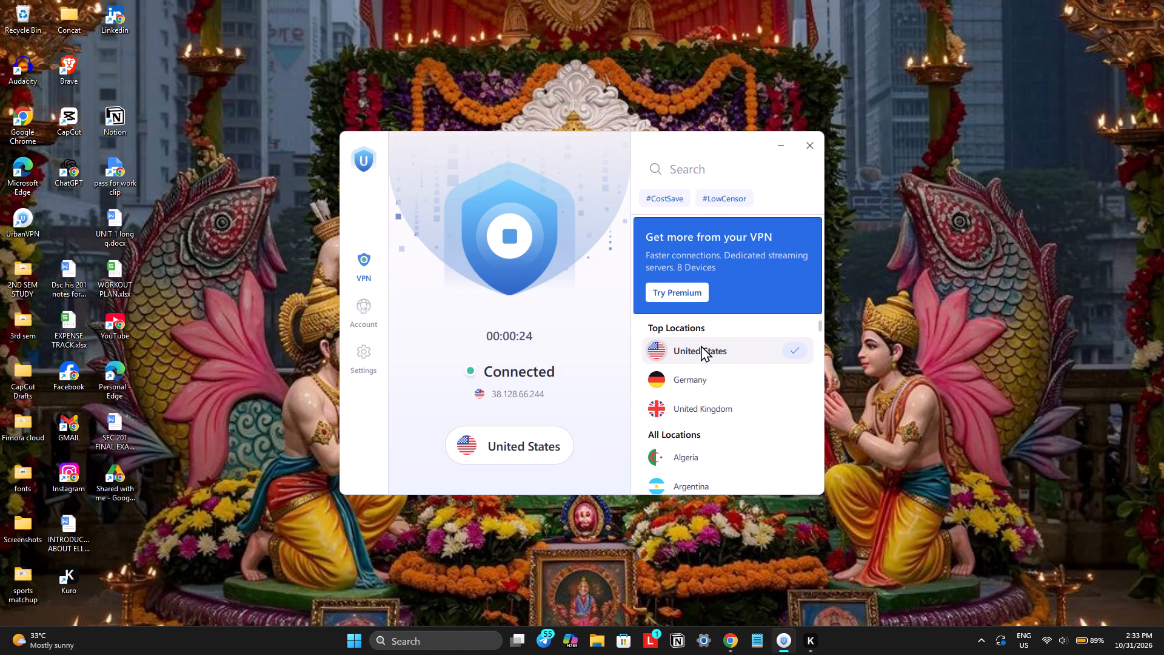
left_click(601, 536)
Launch CapCut and open the existing project sc 1.
double_click(71, 116)
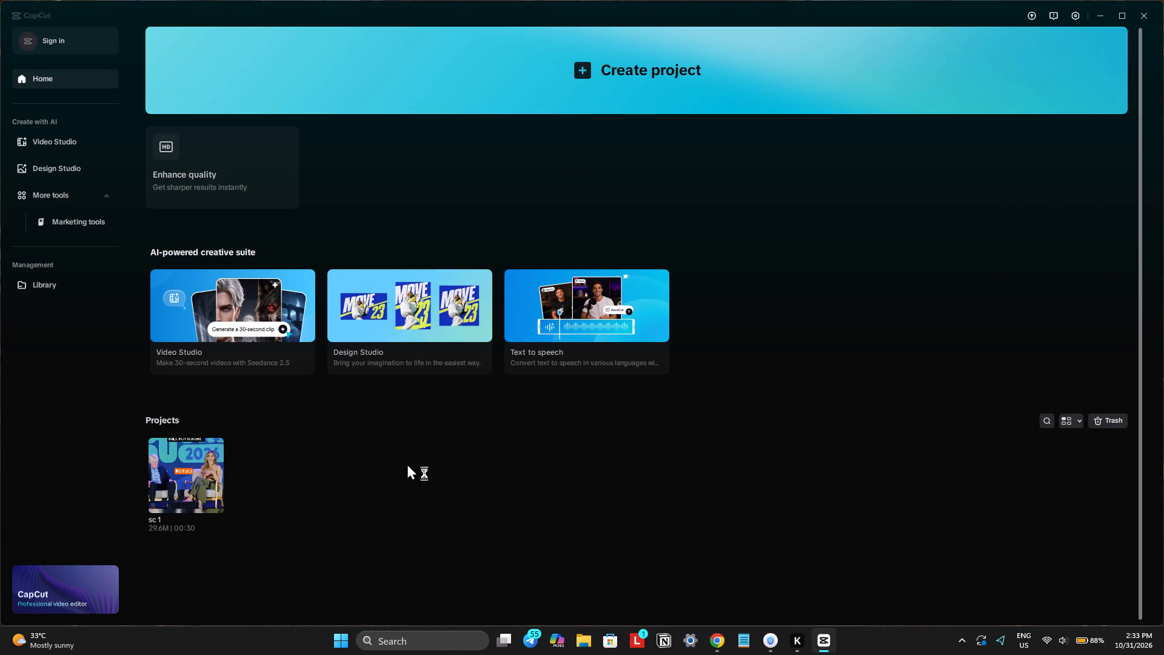
left_click(158, 474)
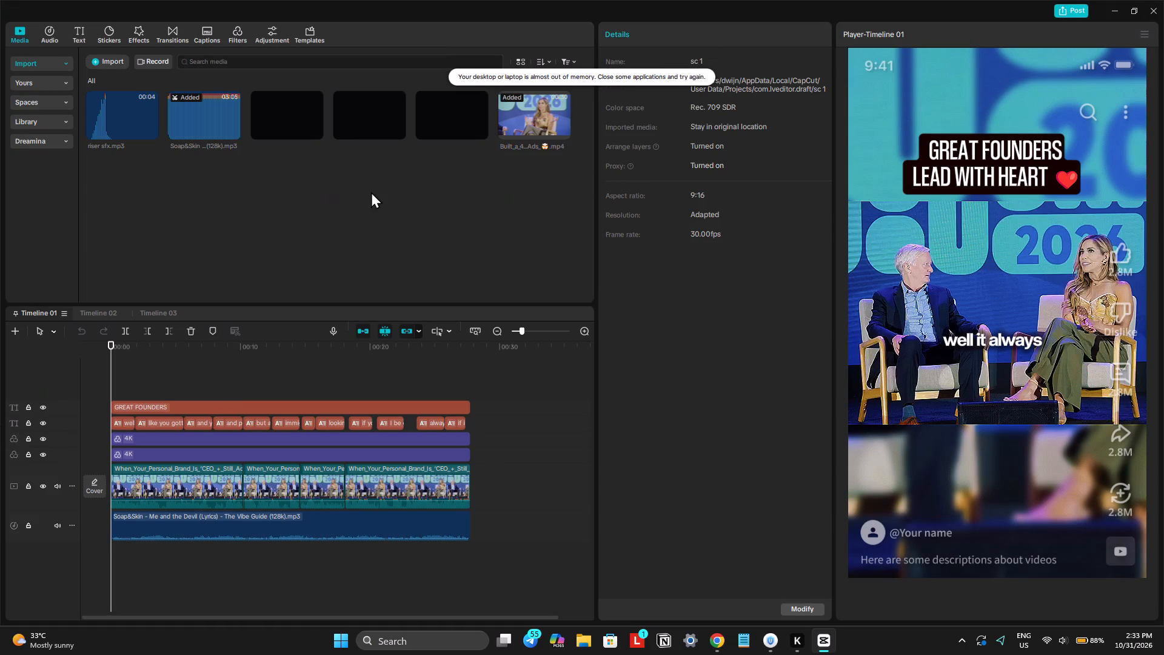
Delete the three old MP4 videos from the project media, including their clips on the timelines.
left_click_drag(396, 161, 552, 112)
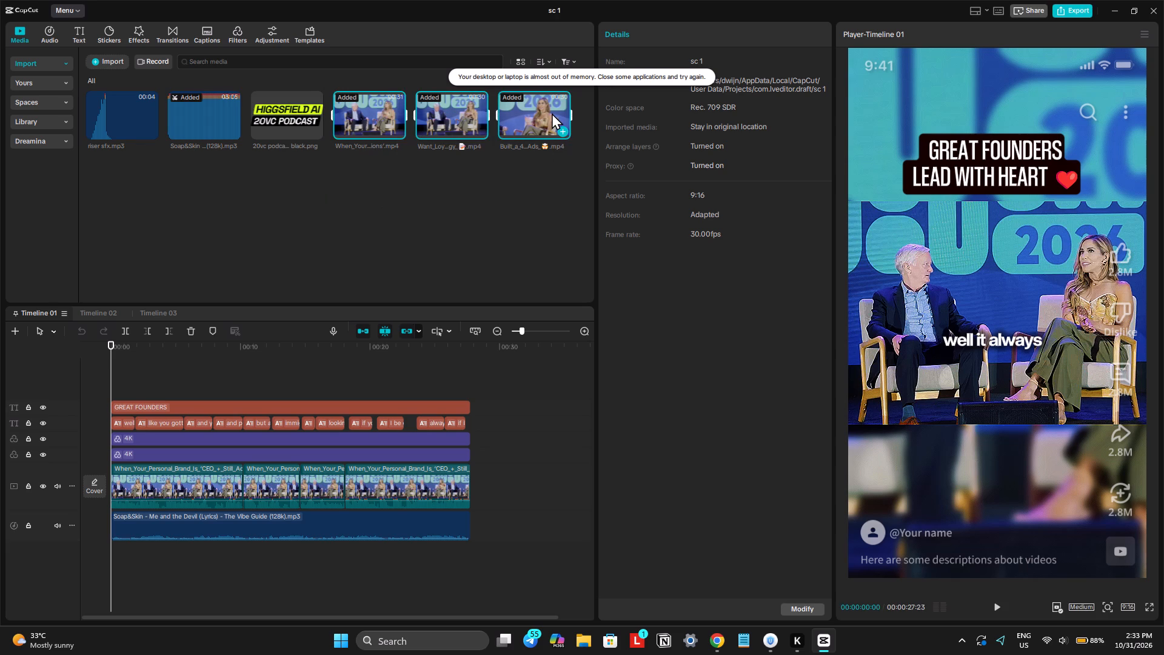
key("Delete")
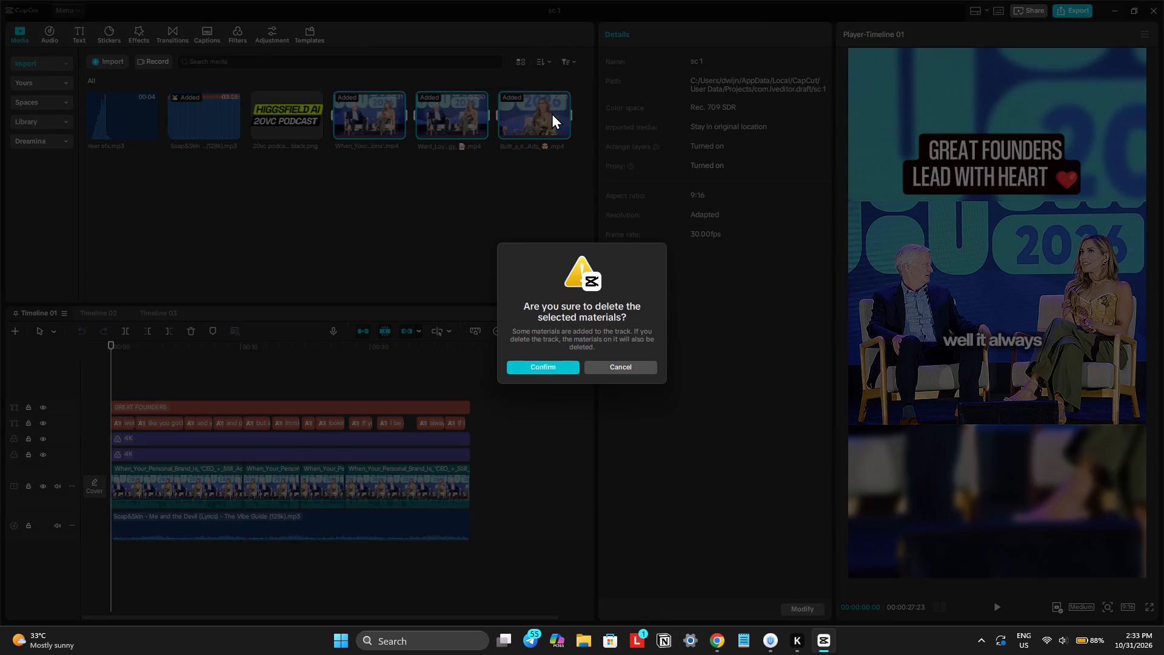
key("Return")
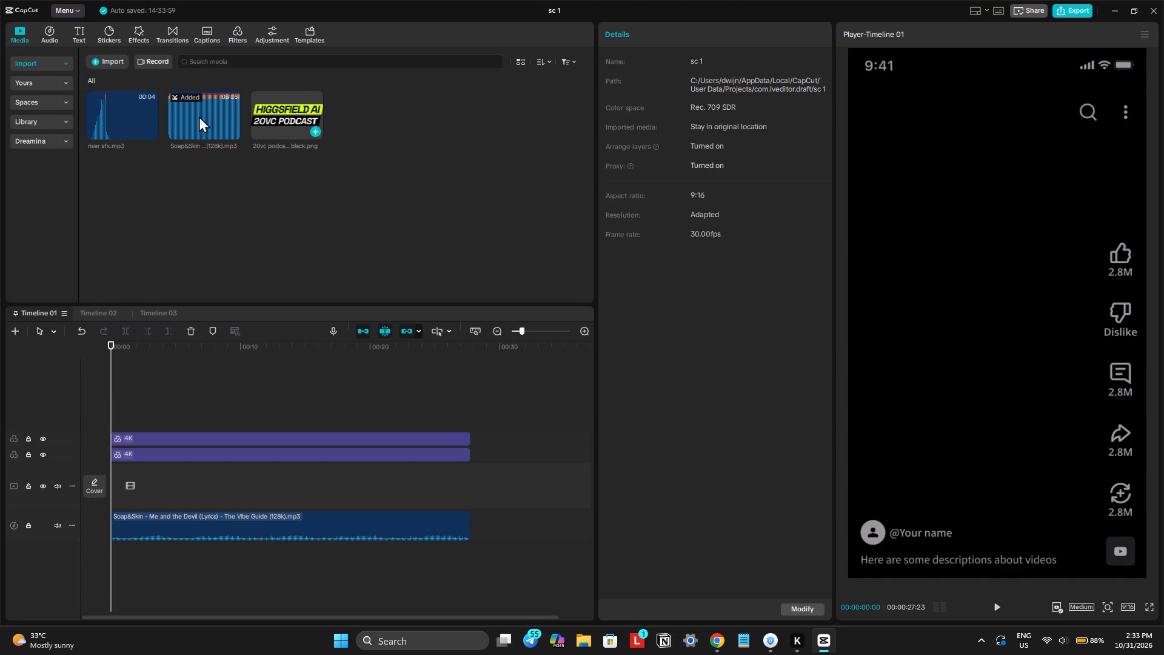
Import today's three MP4 videos from the Downloads folder into the project media.
left_click(117, 59)
left_click(147, 81)
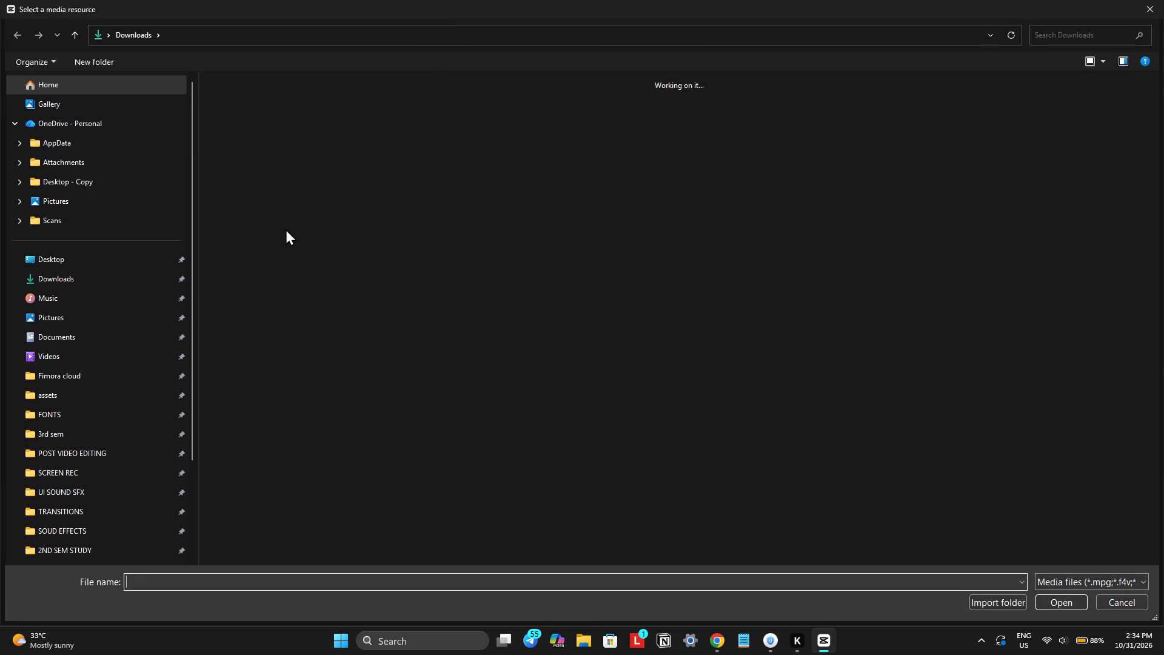
left_click(70, 280)
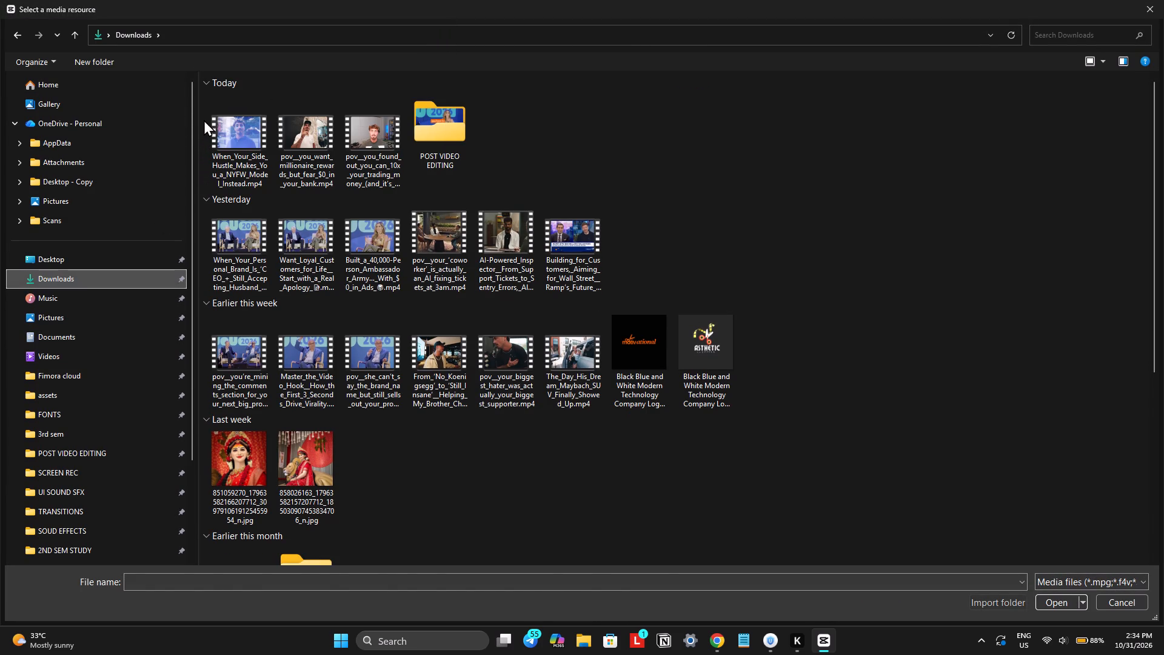
left_click_drag(204, 119, 364, 146)
key("Return")
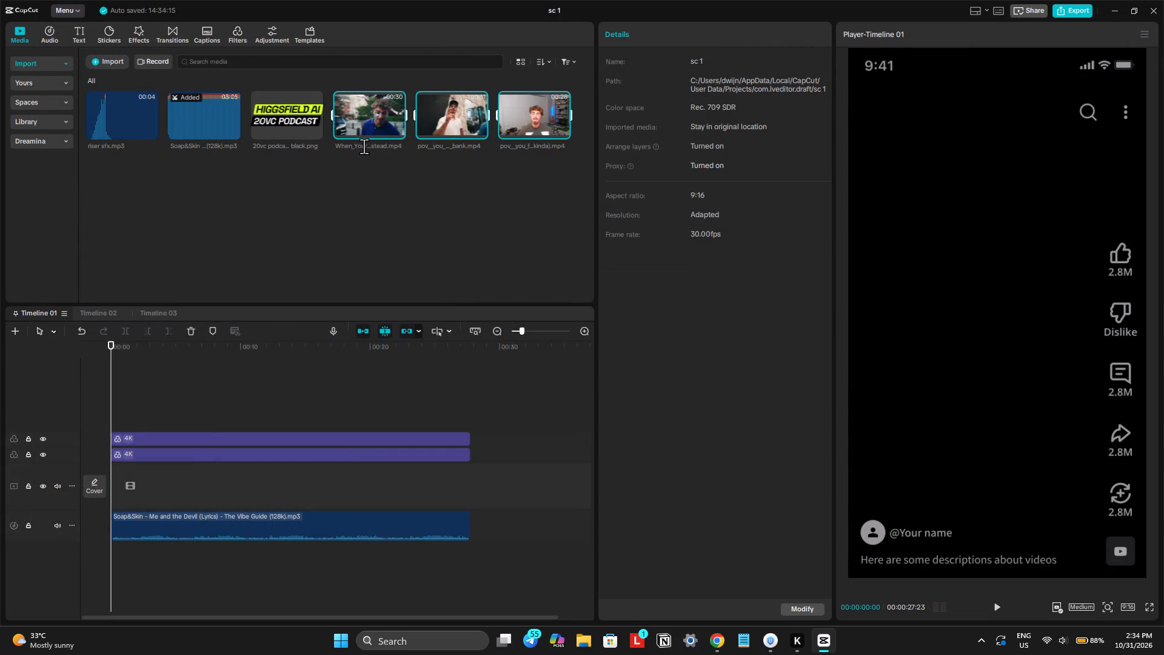
left_click(379, 172)
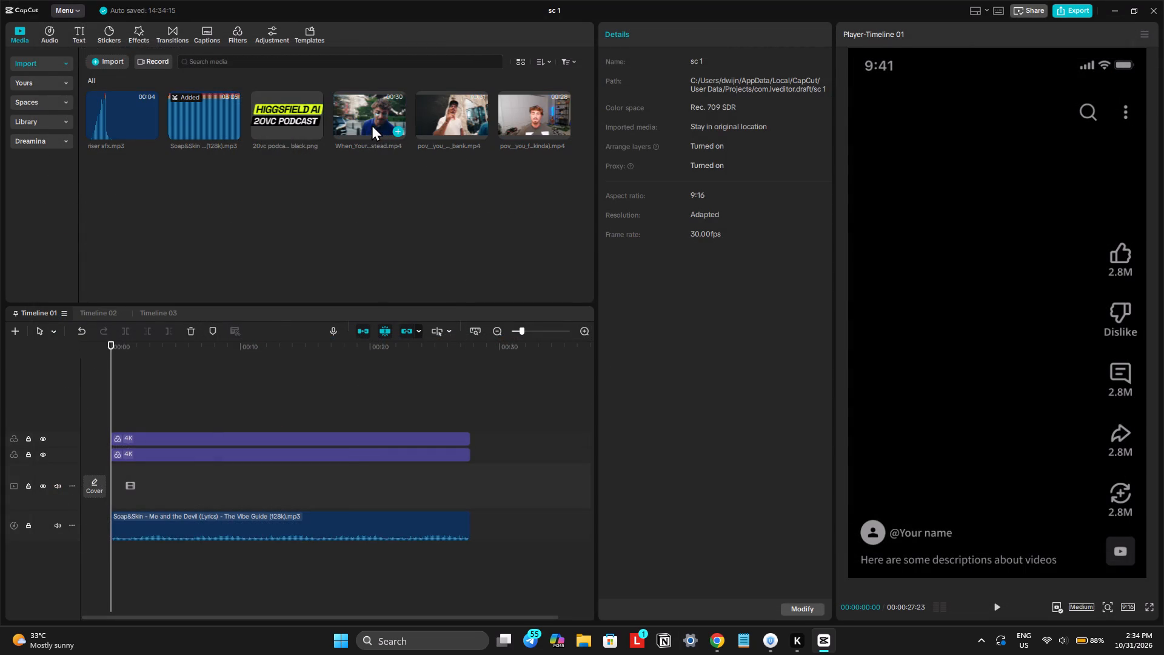
Add one imported video at the start of each timeline: NYFW model clip in 01, millionaire rewards clip in 02, 10x trading clip in 03.
left_click_drag(372, 124, 101, 485)
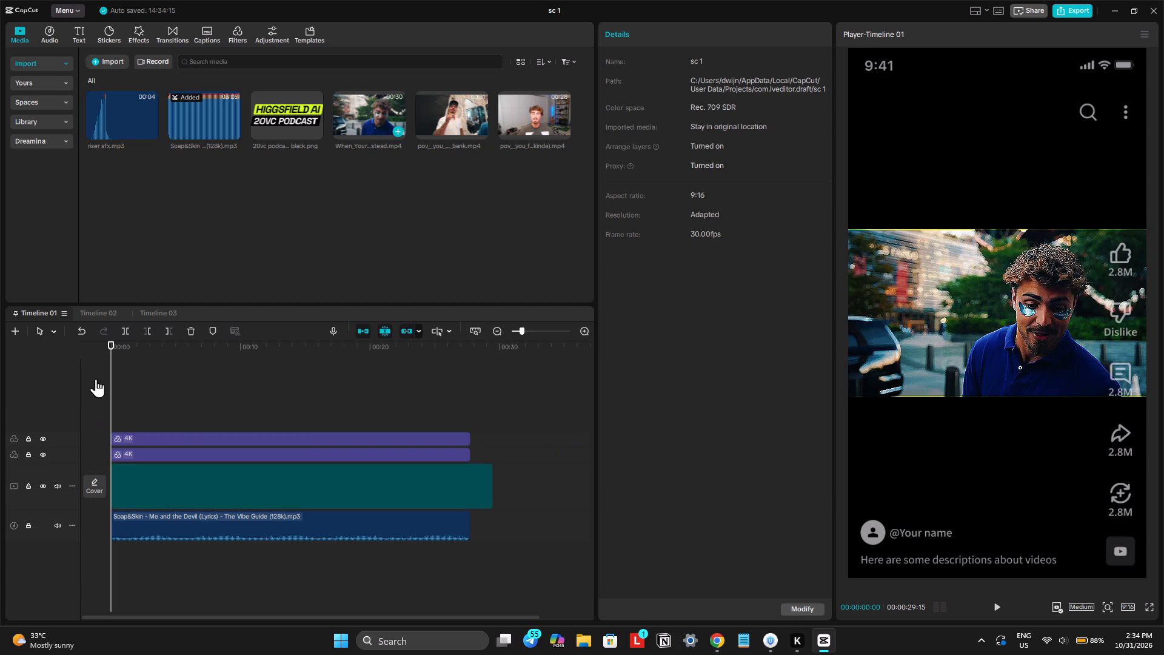
left_click(93, 314)
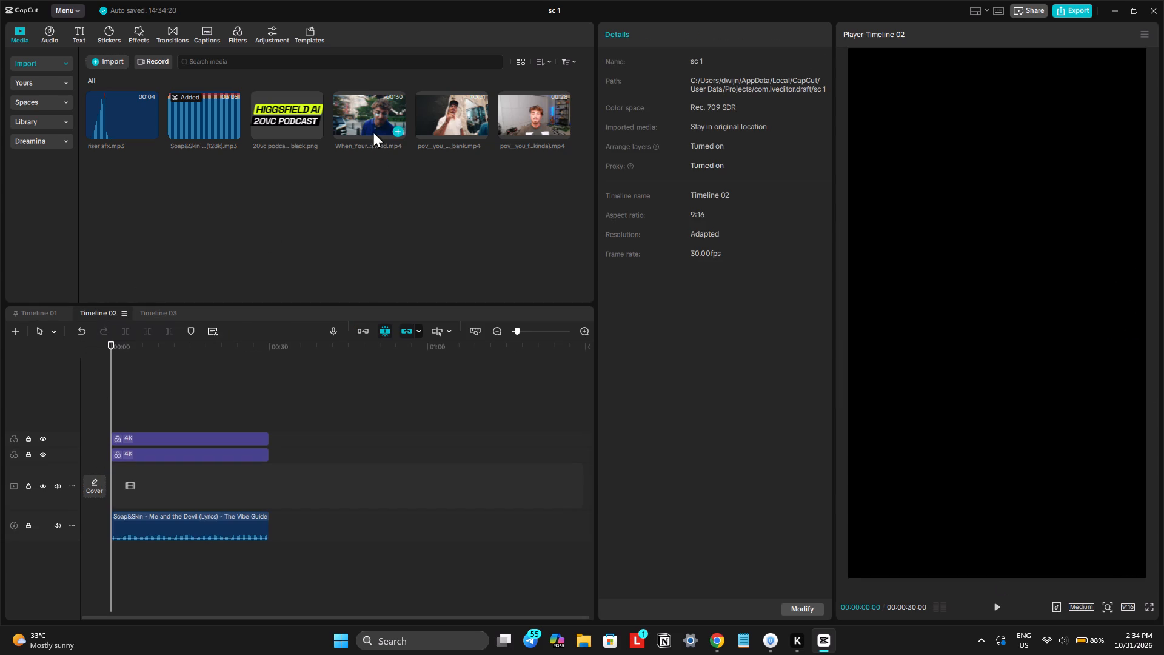
left_click_drag(443, 116, 102, 486)
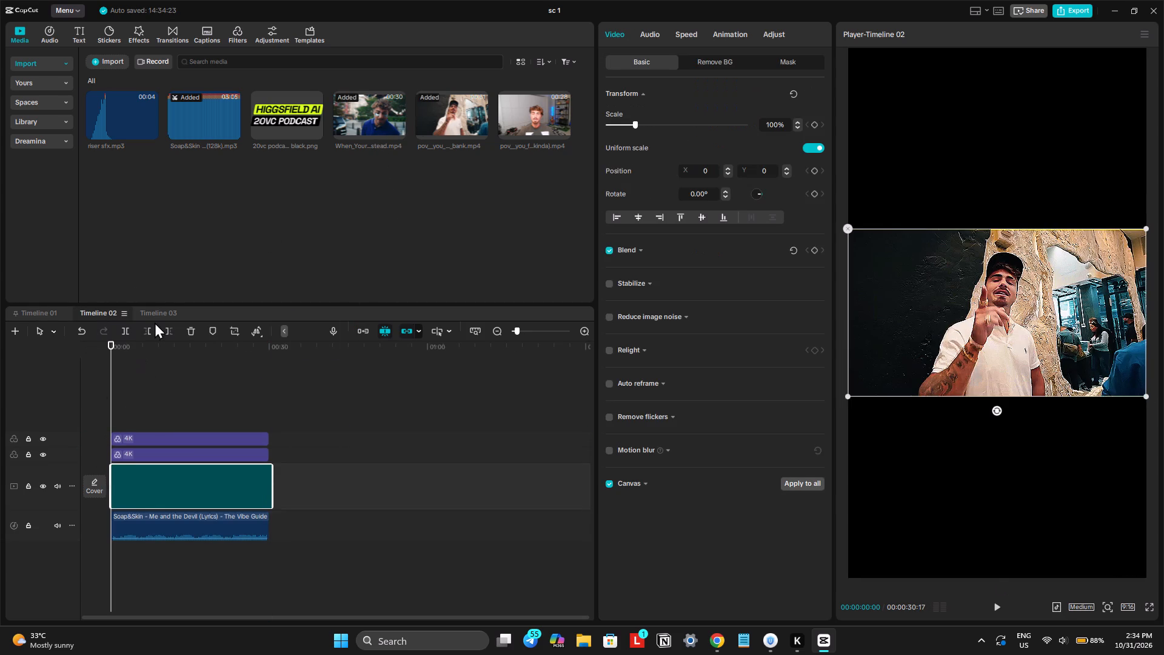
left_click(156, 312)
left_click_drag(533, 129, 128, 496)
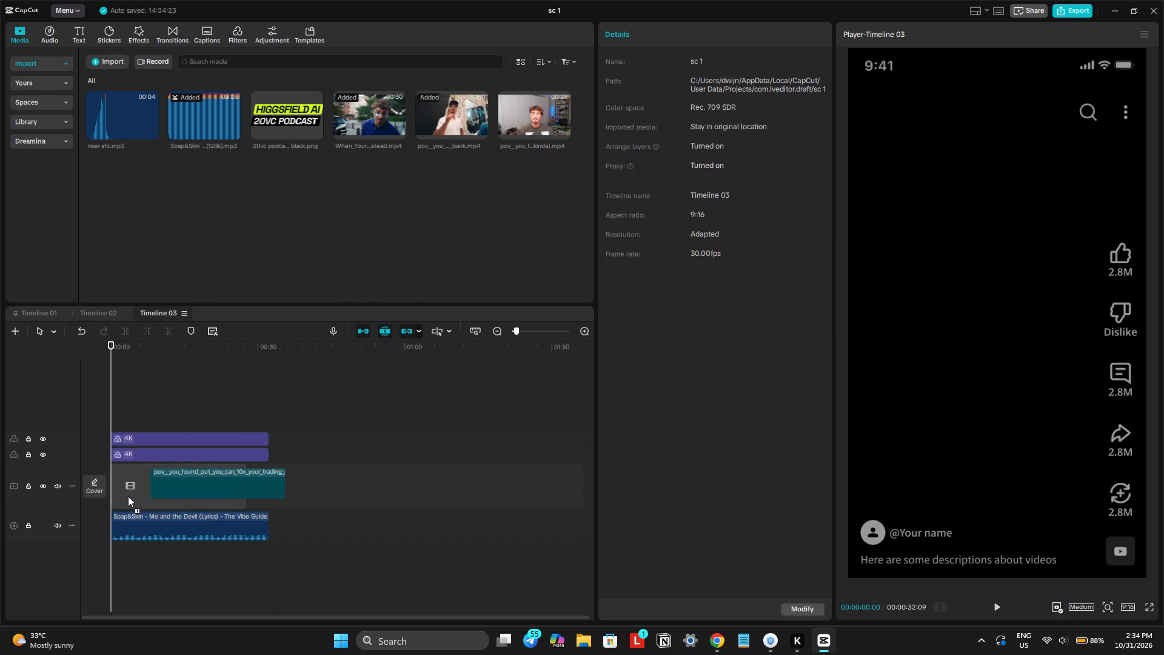
left_click_drag(128, 496, 125, 494)
Generate auto captions for the video in Timeline 01 with the spoken language on auto detect.
left_click(52, 311)
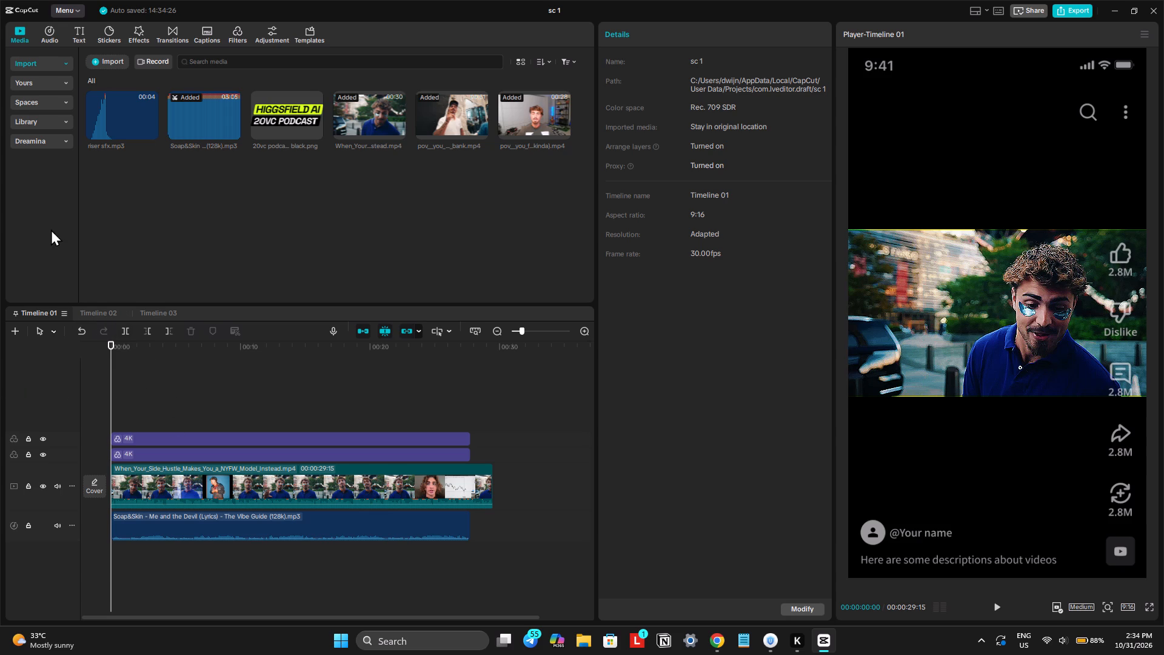
left_click(212, 29)
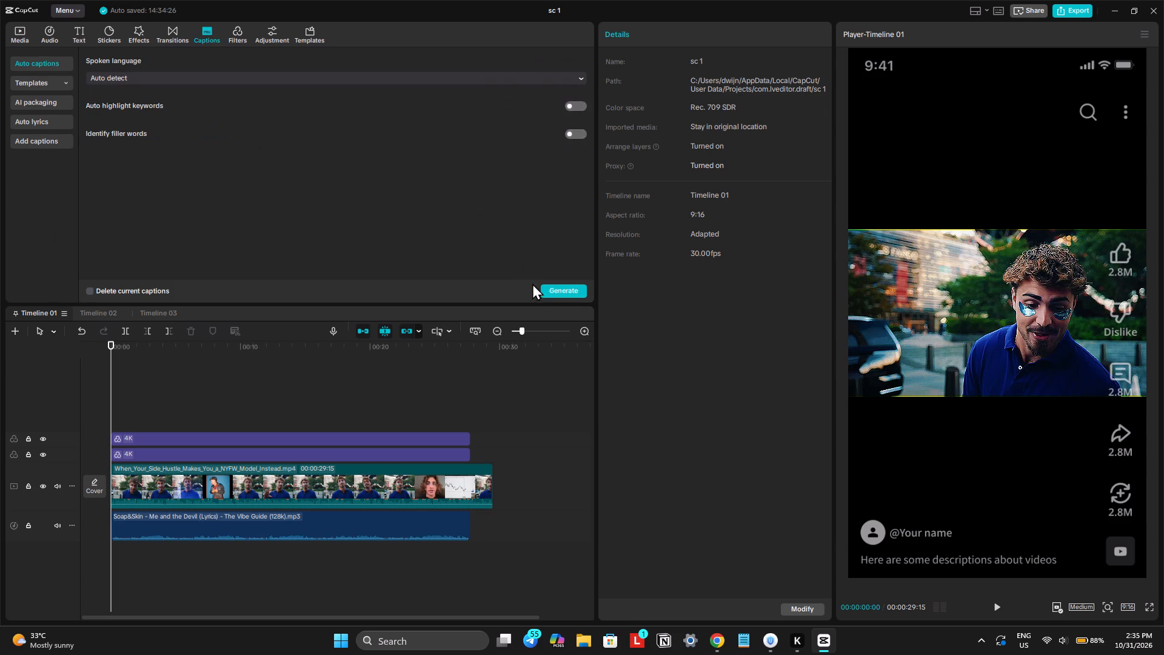
left_click(552, 291)
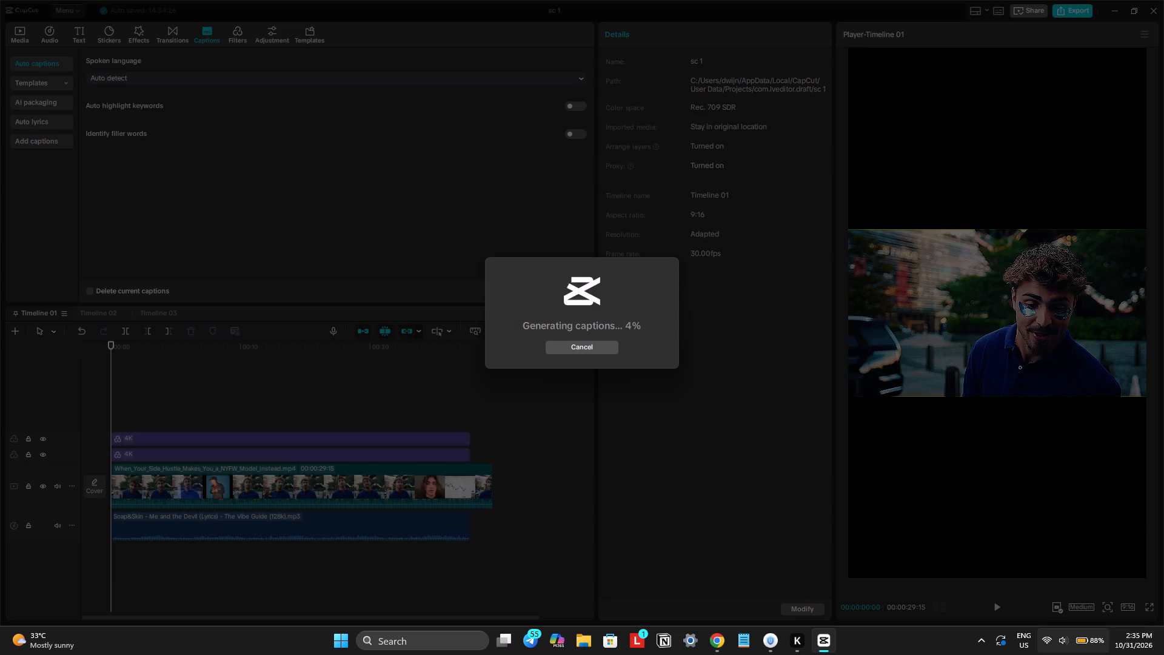
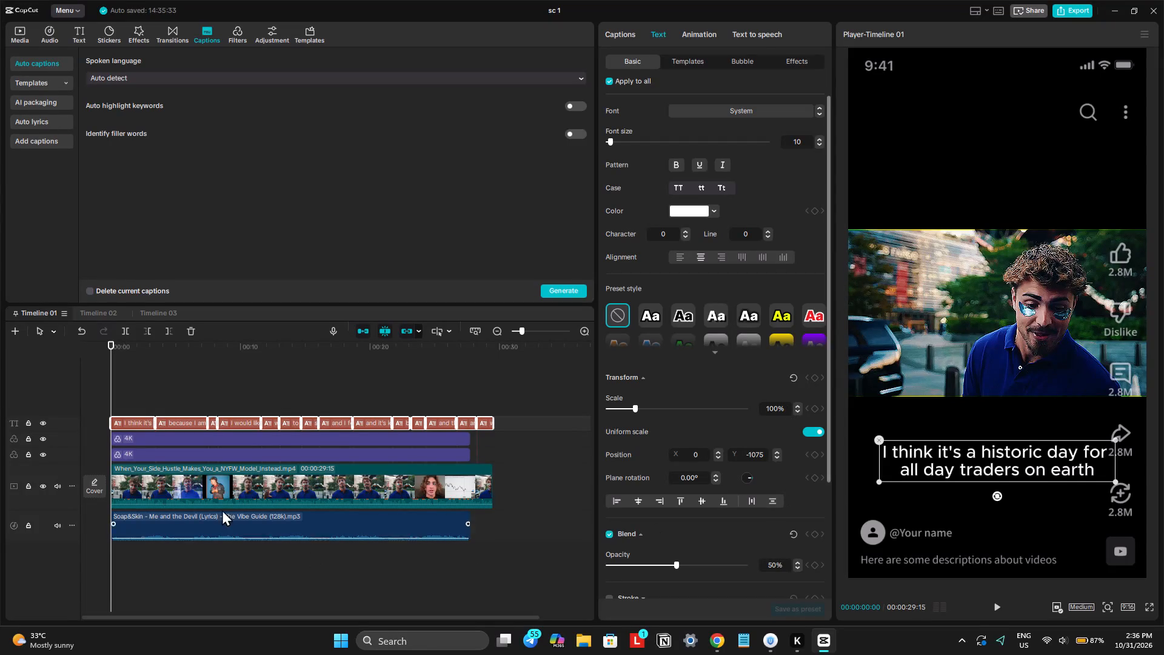
Generate auto captions for the millionaire rewards video in Timeline 02 with the spoken language on auto detect.
left_click(104, 312)
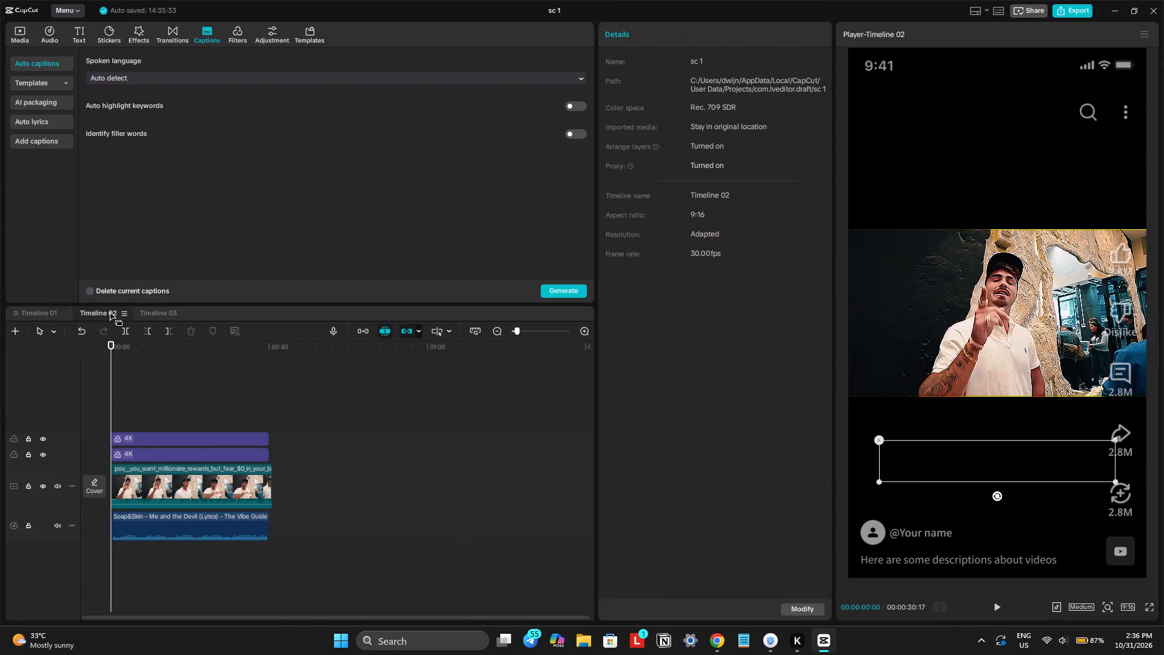
left_click(564, 291)
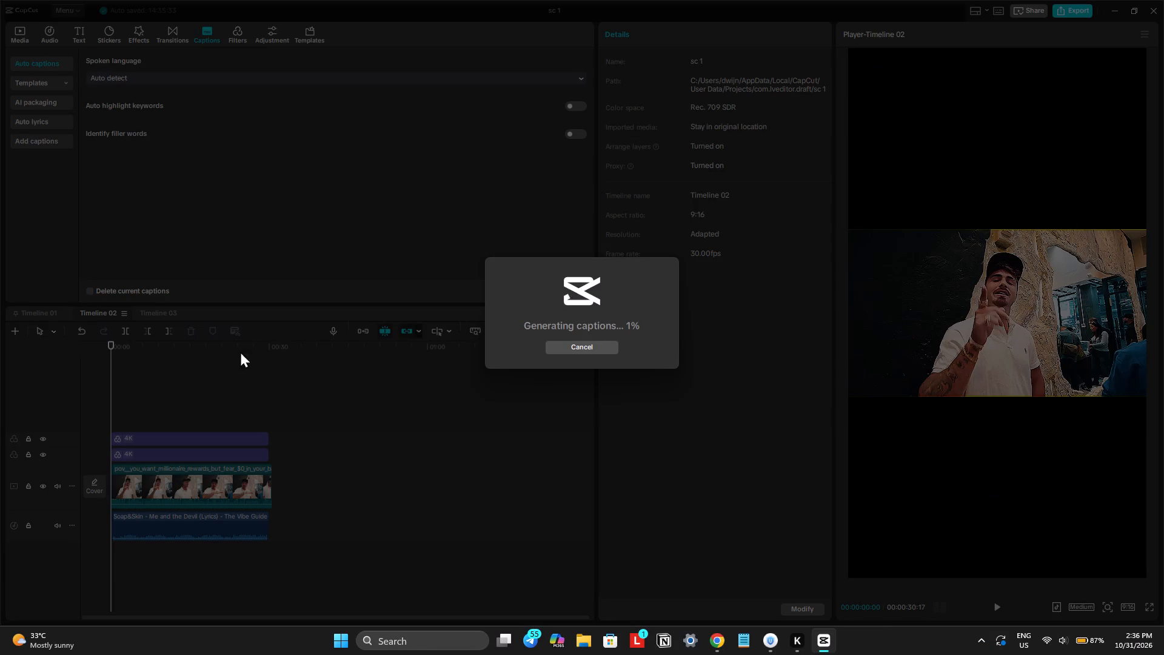
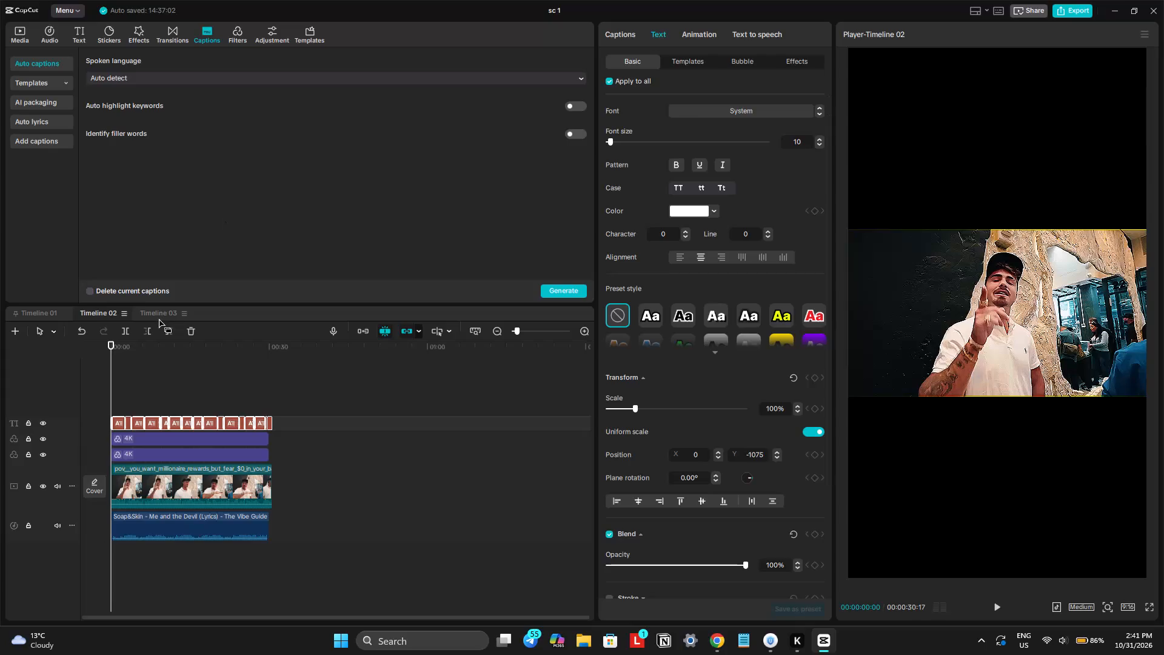
Generate auto captions for the 10x your trading video in Timeline 03 with the spoken language on auto detect.
left_click(158, 318)
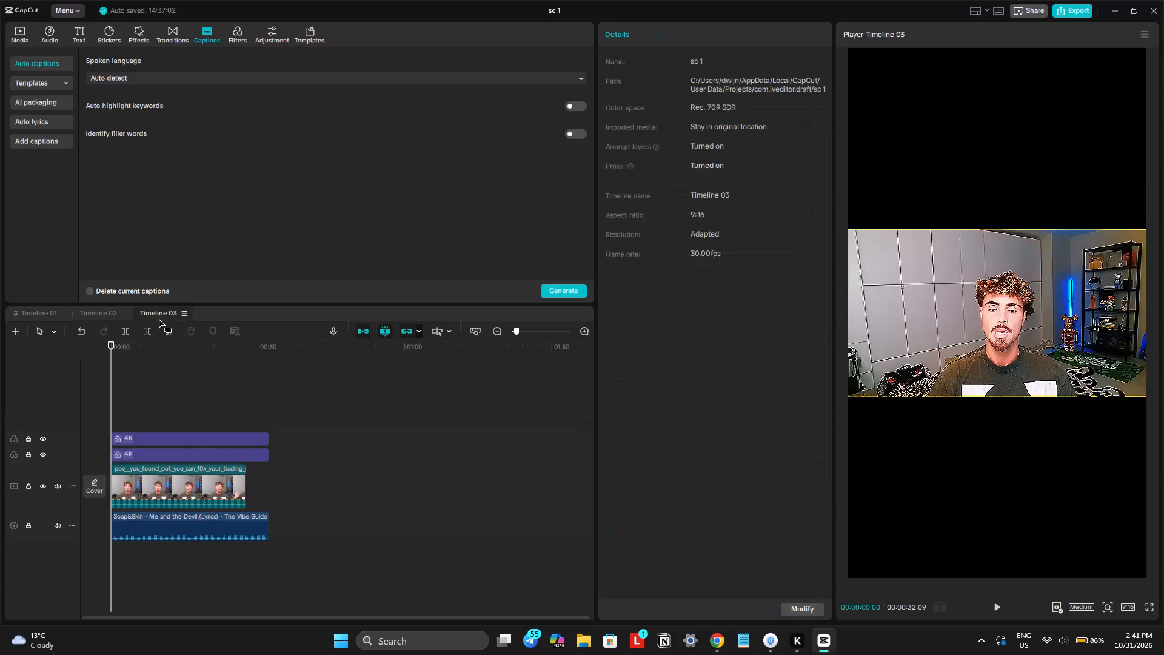
left_click(552, 291)
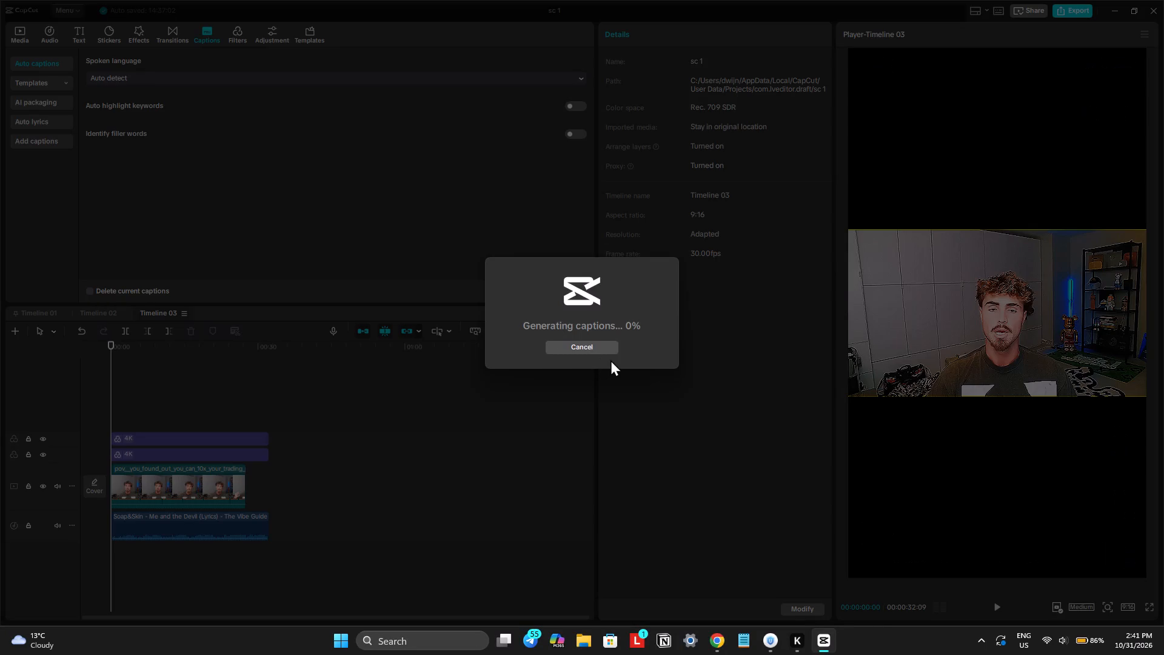
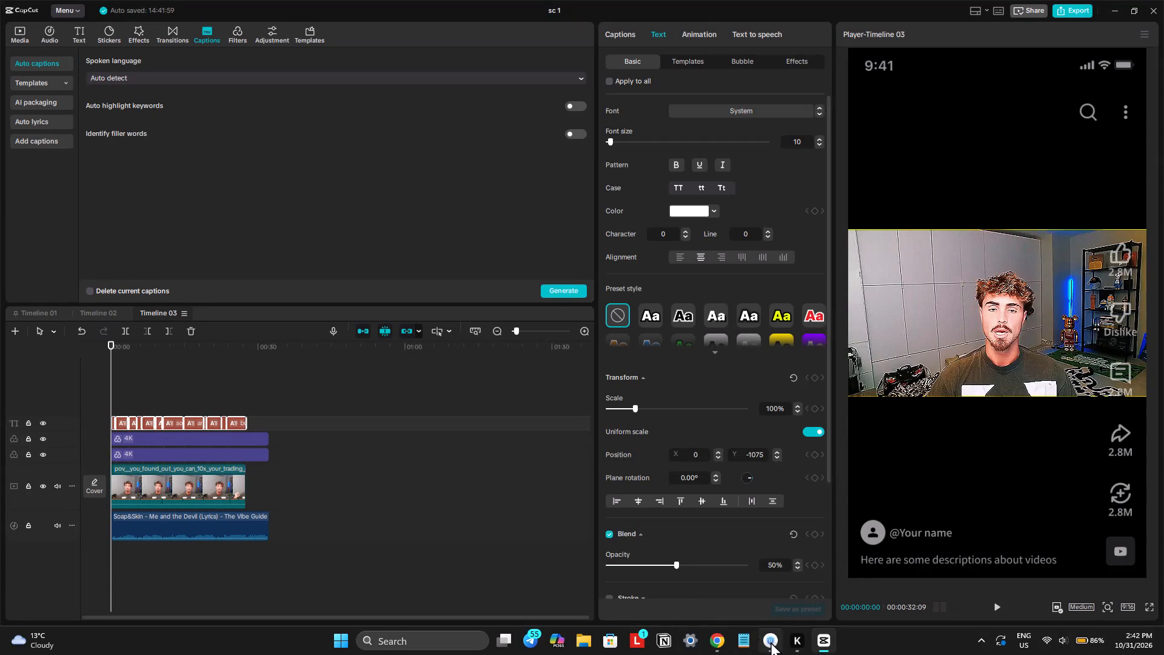
Switch to Urban VPN, disconnect it, and return to the CapCut project.
left_click(771, 642)
left_click(492, 224)
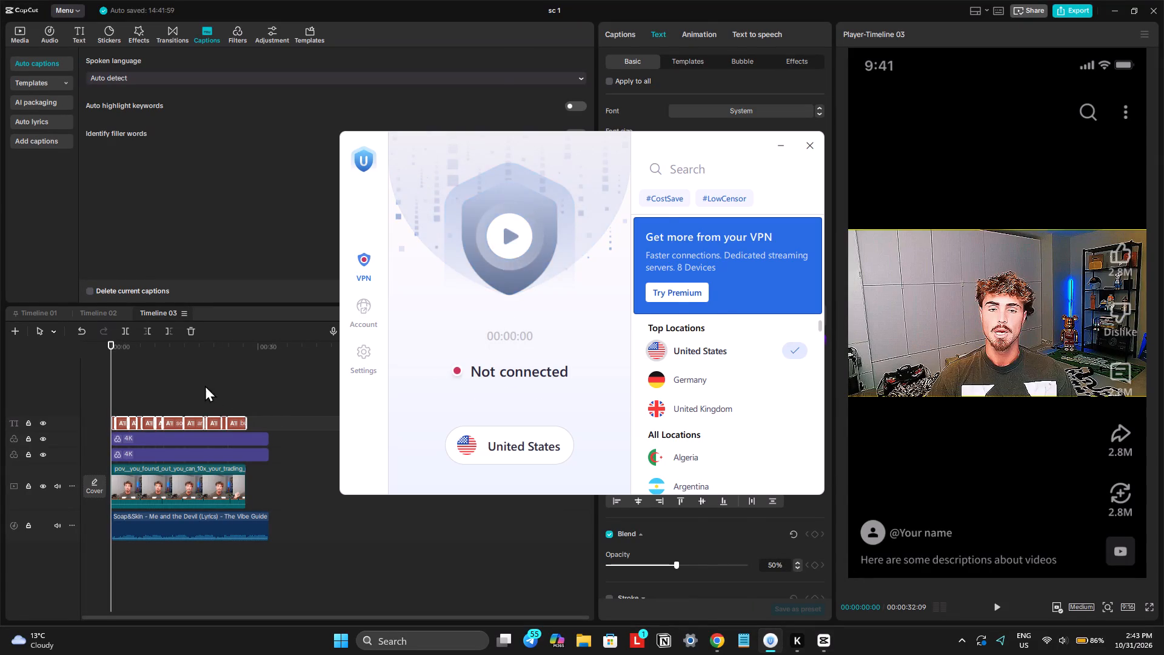
left_click(201, 385)
left_click(29, 306)
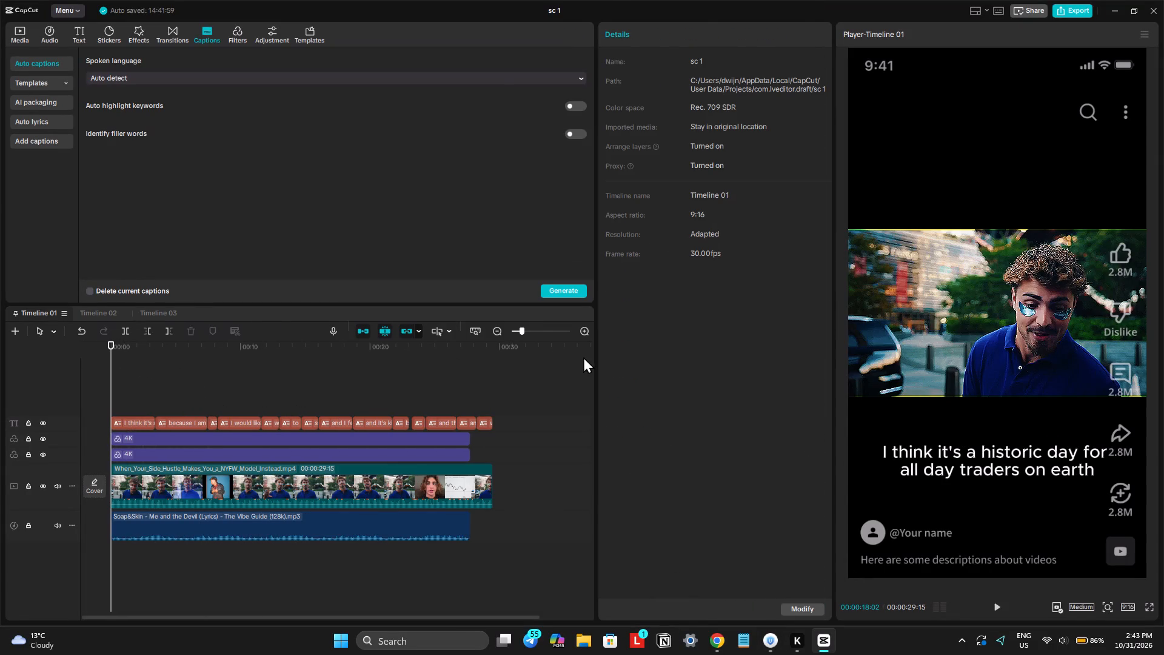
left_click(537, 332)
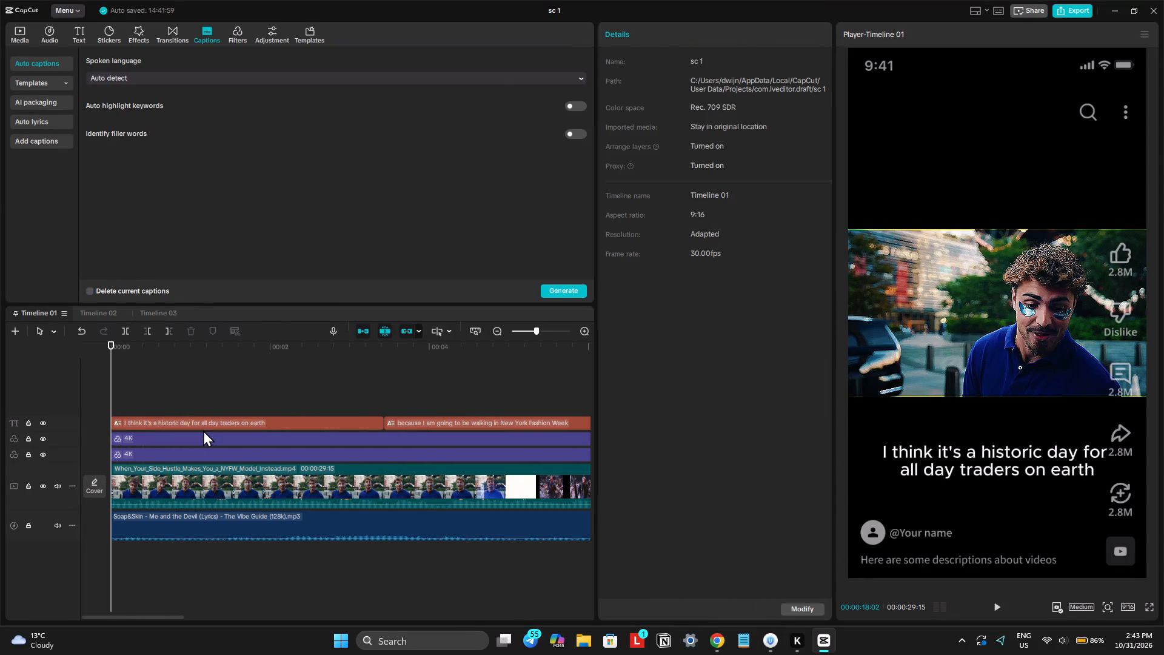
left_click(204, 421)
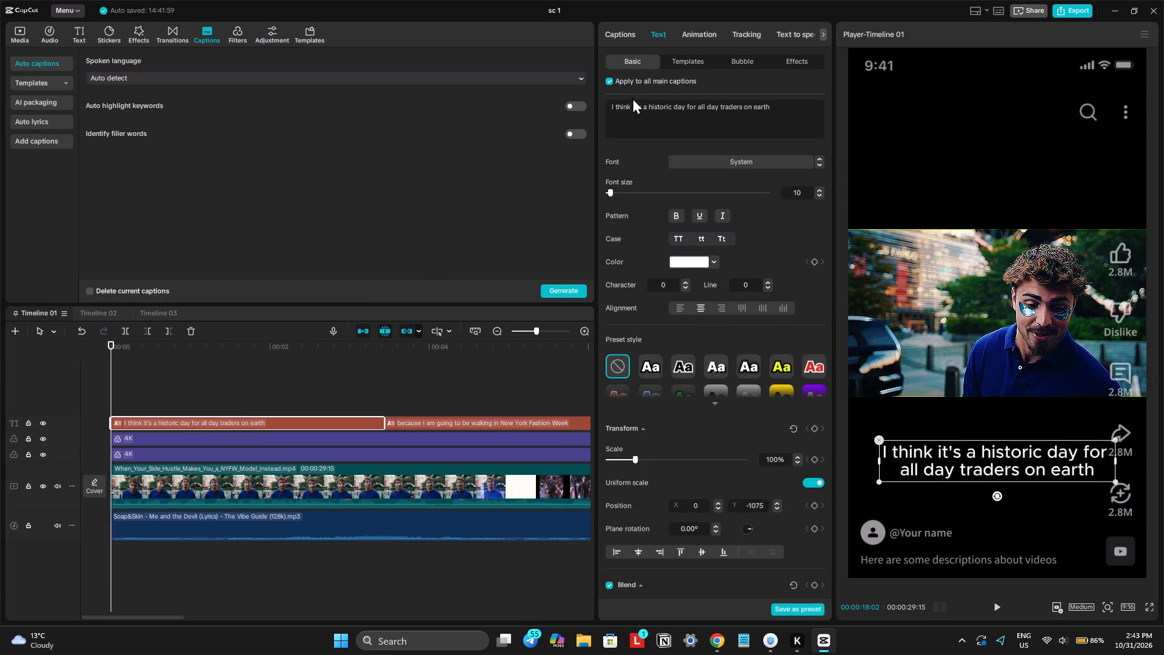
left_click(625, 39)
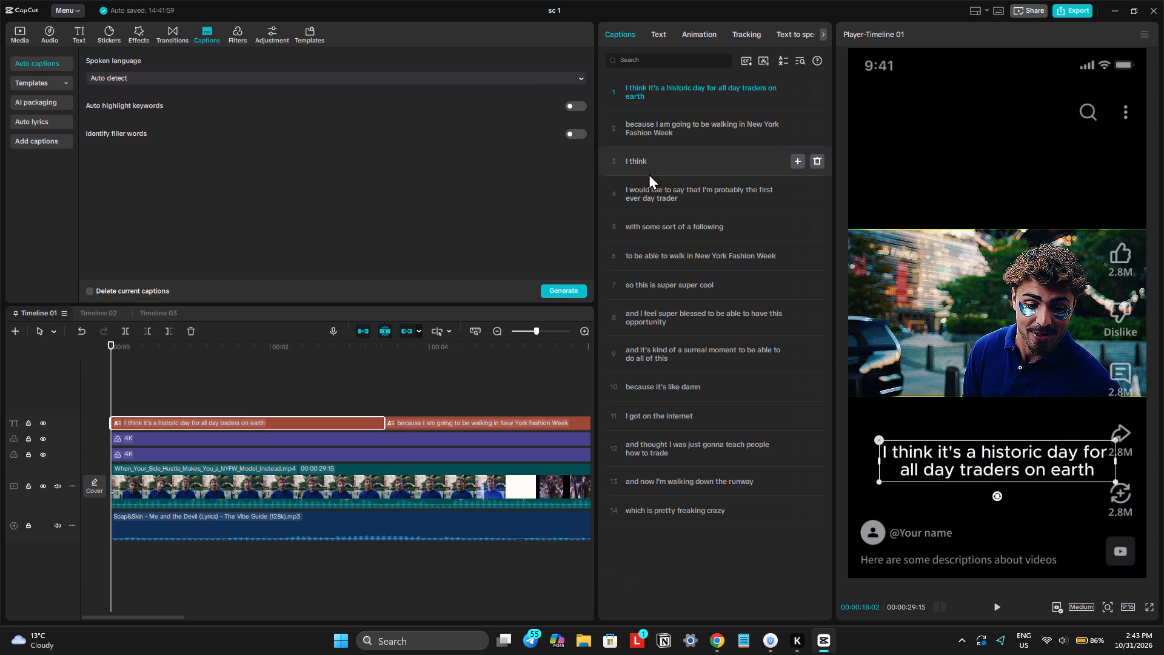
key("shift+super+s")
left_click(638, 19)
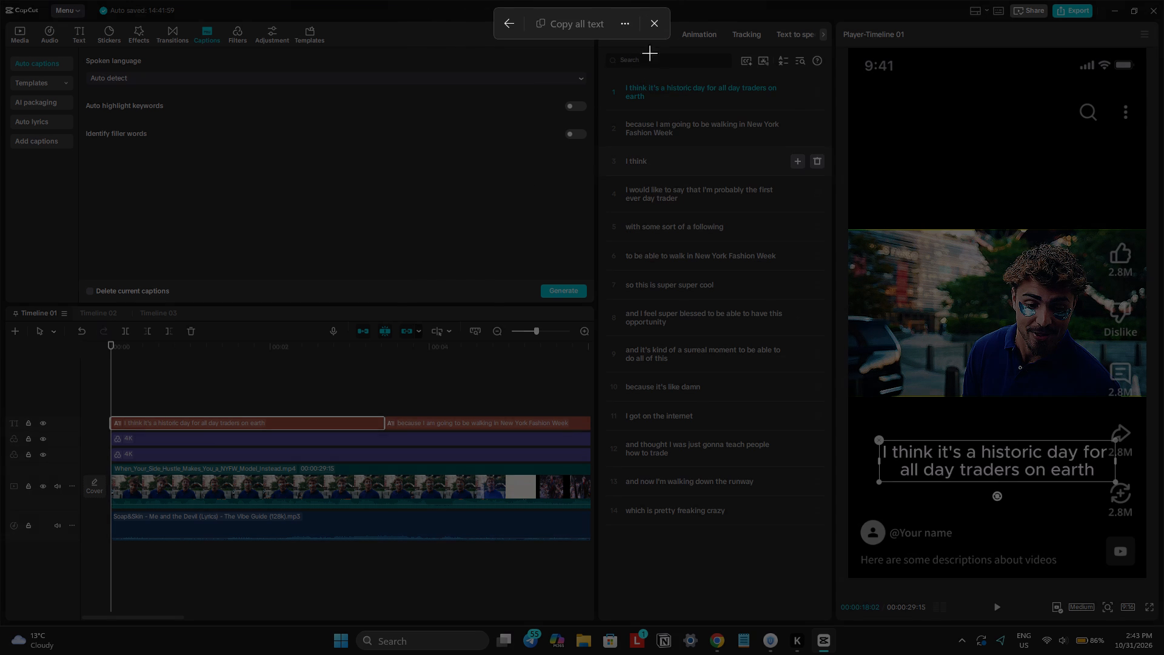
left_click_drag(612, 75, 834, 545)
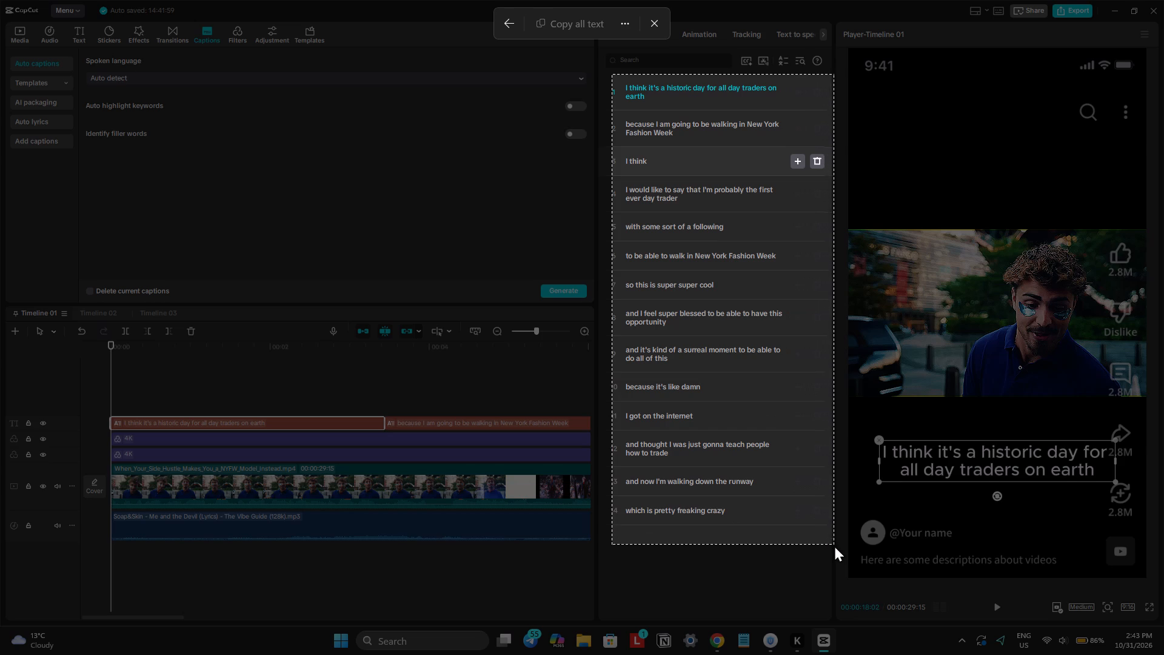
left_click_drag(834, 545, 840, 551)
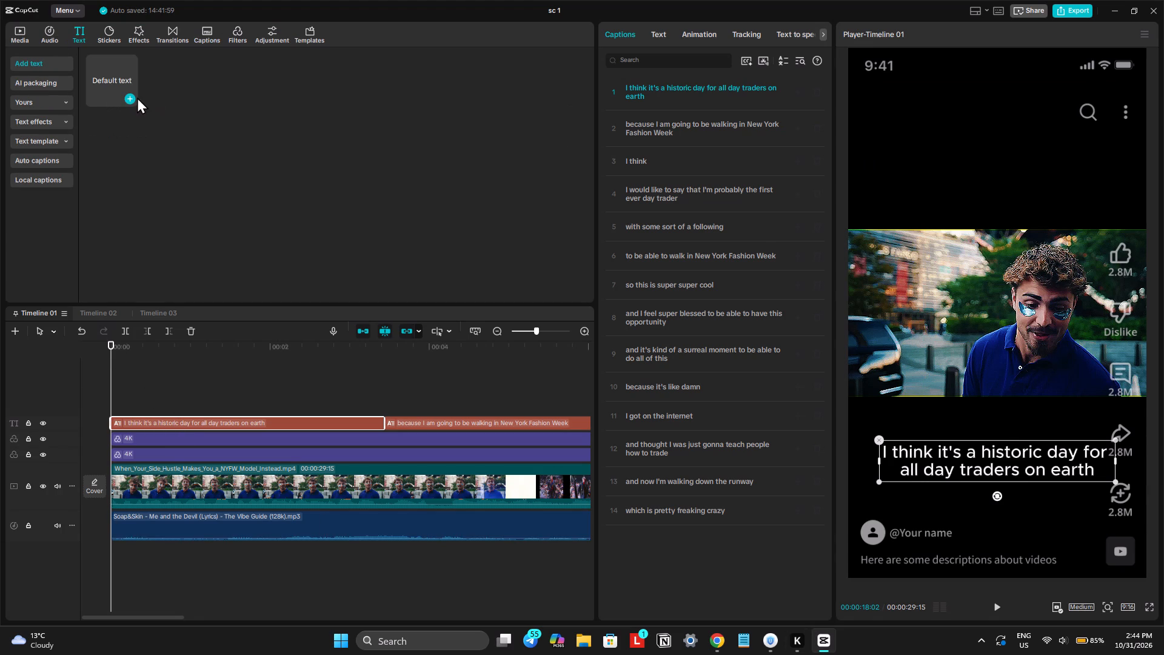
left_click(130, 96)
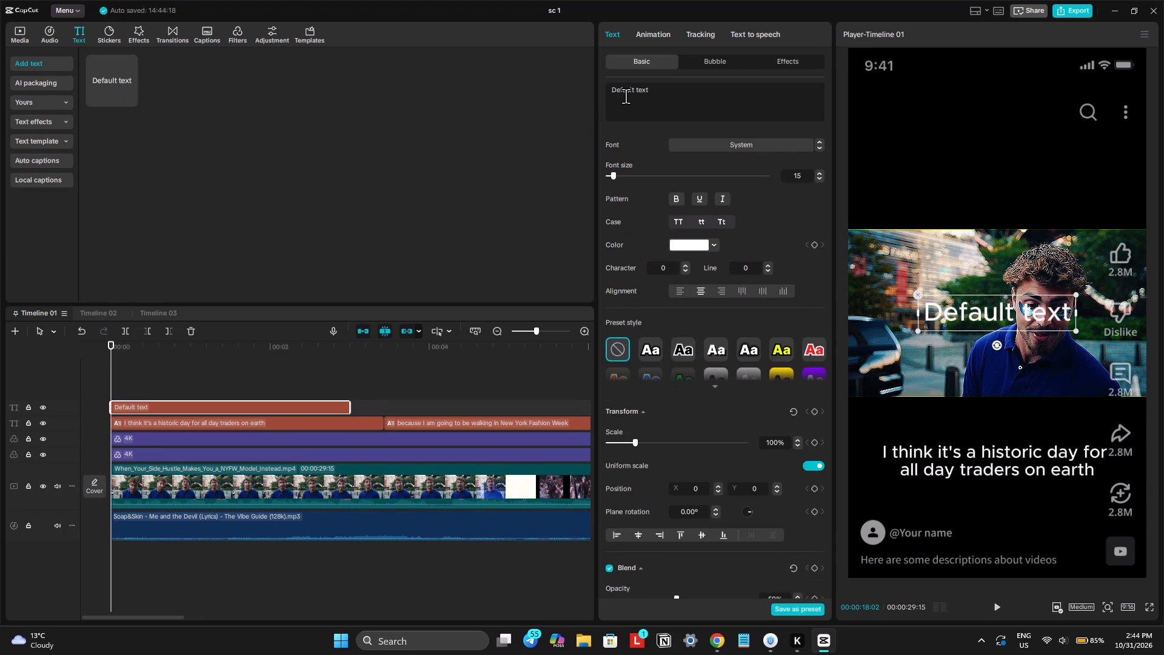
left_click(626, 96)
key("space")
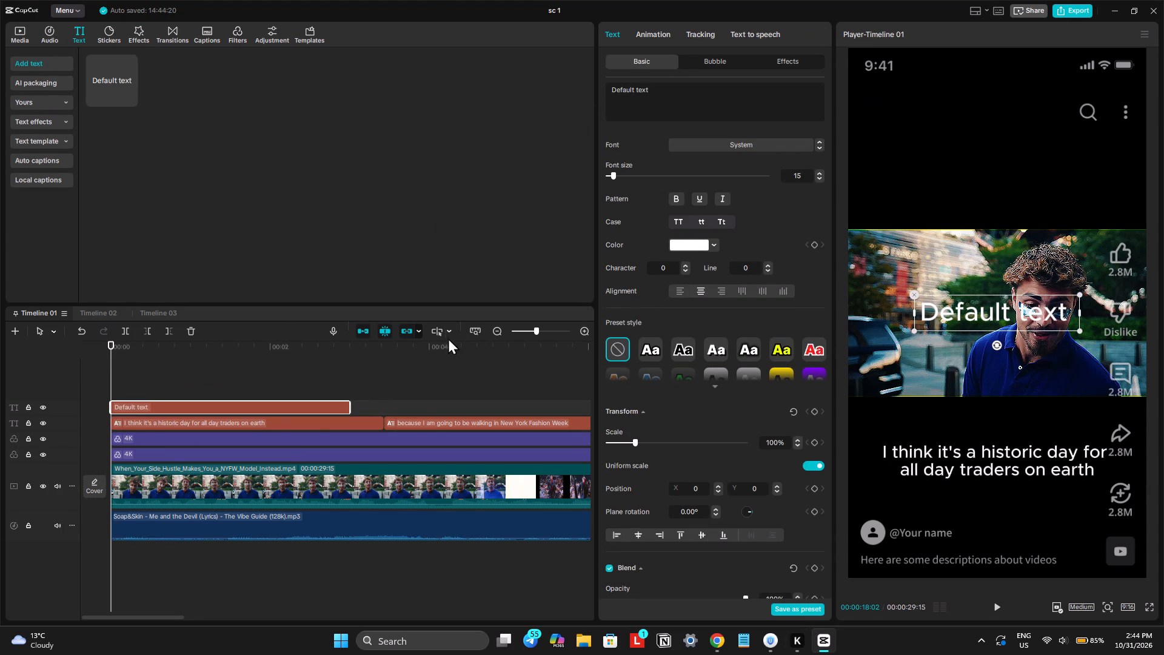
Play Timeline 01 and mute the background music track.
left_click(471, 324)
key("space")
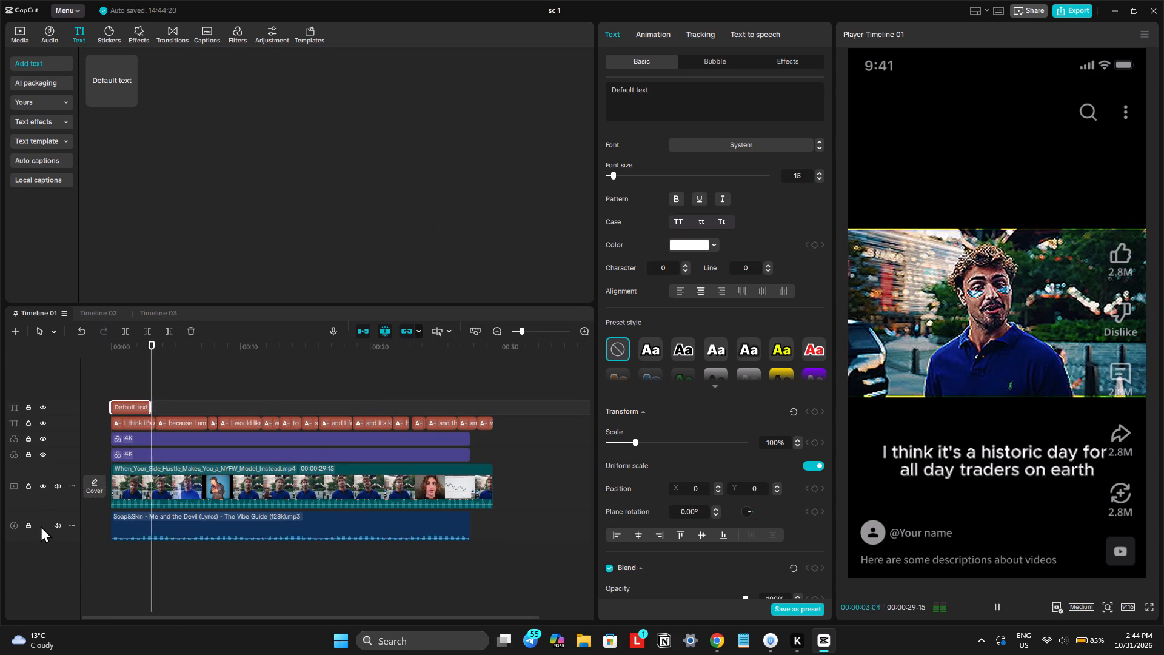
left_click(59, 528)
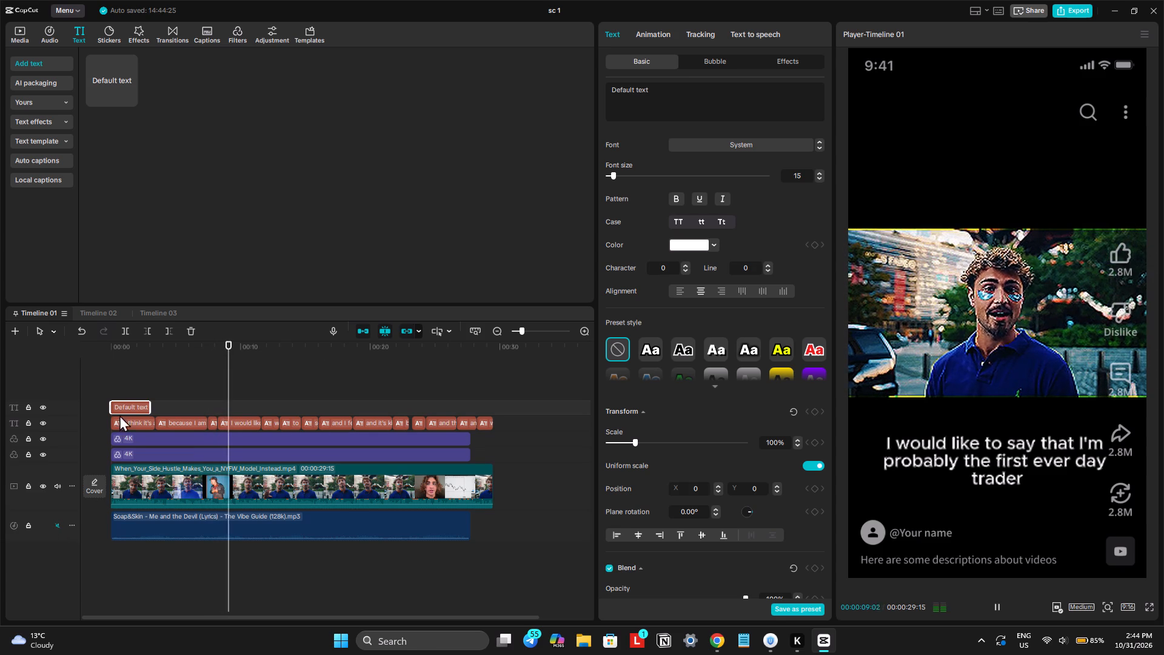
Replace the default text with the copied day trader hook and break it onto two lines after "WALKING AT".
left_click(130, 386)
left_click(132, 405)
left_click(628, 100)
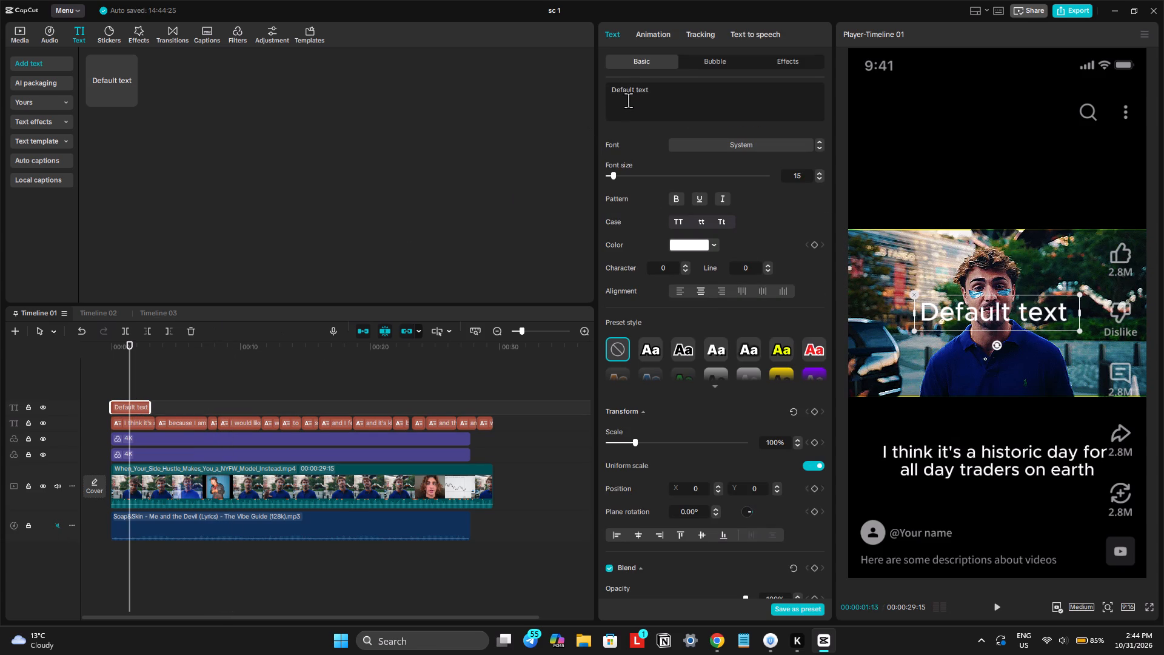
key("ctrl+a")
key("ctrl+v")
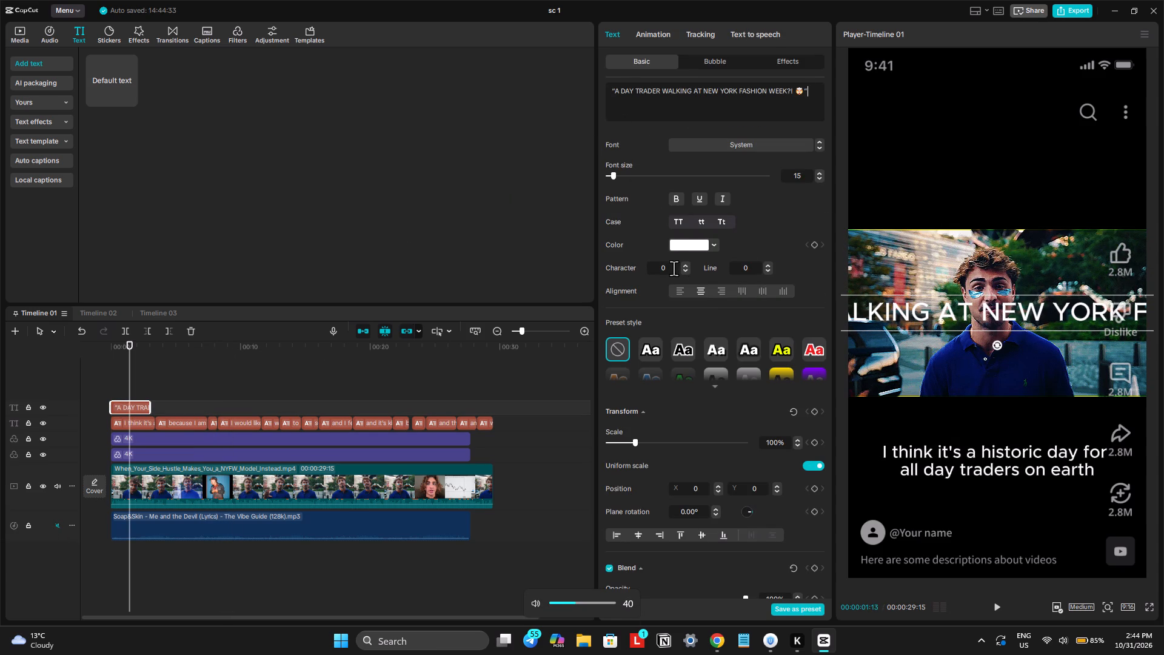
left_click(703, 86)
key("Return")
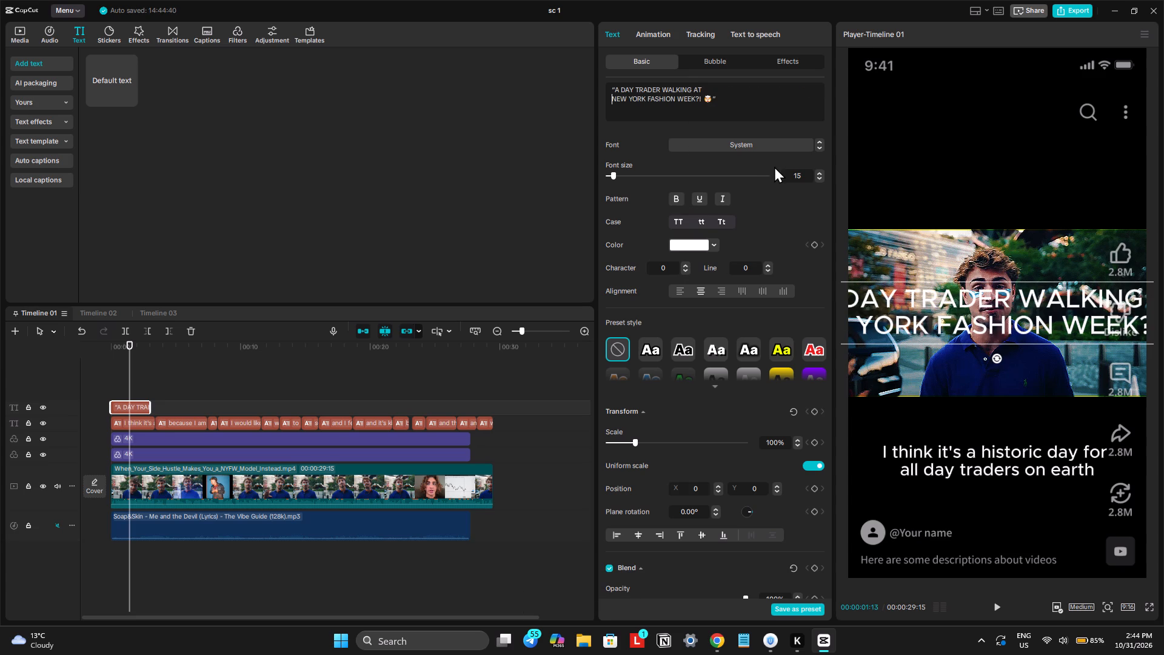
Scale the hook text down to 60%.
left_click(629, 440)
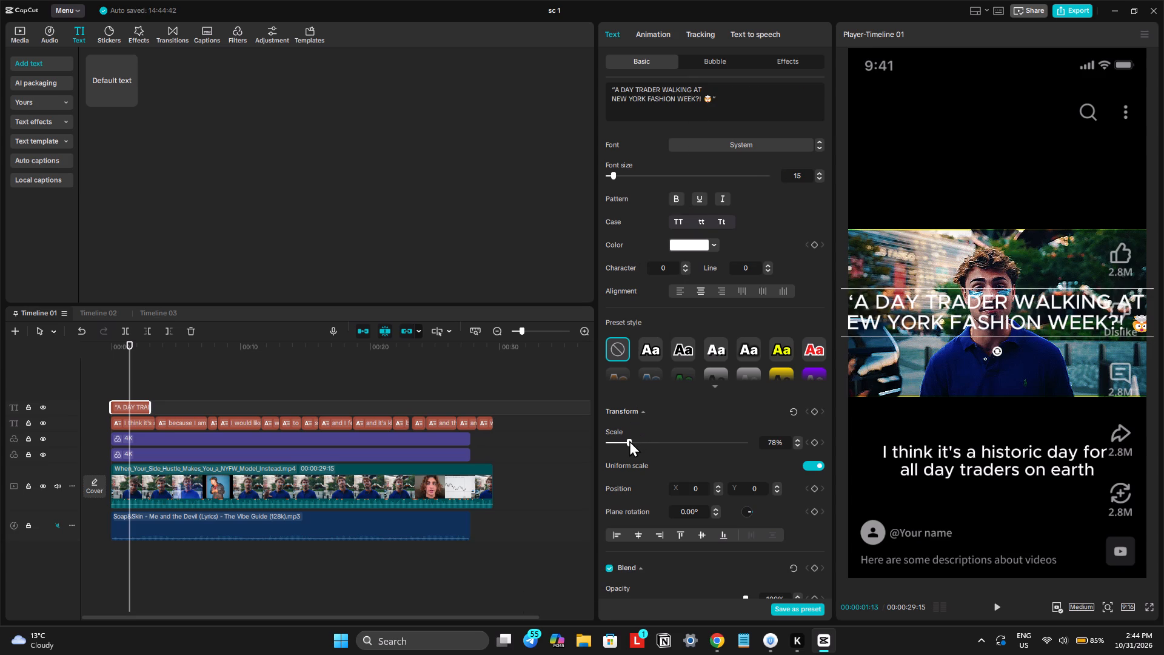
left_click(624, 442)
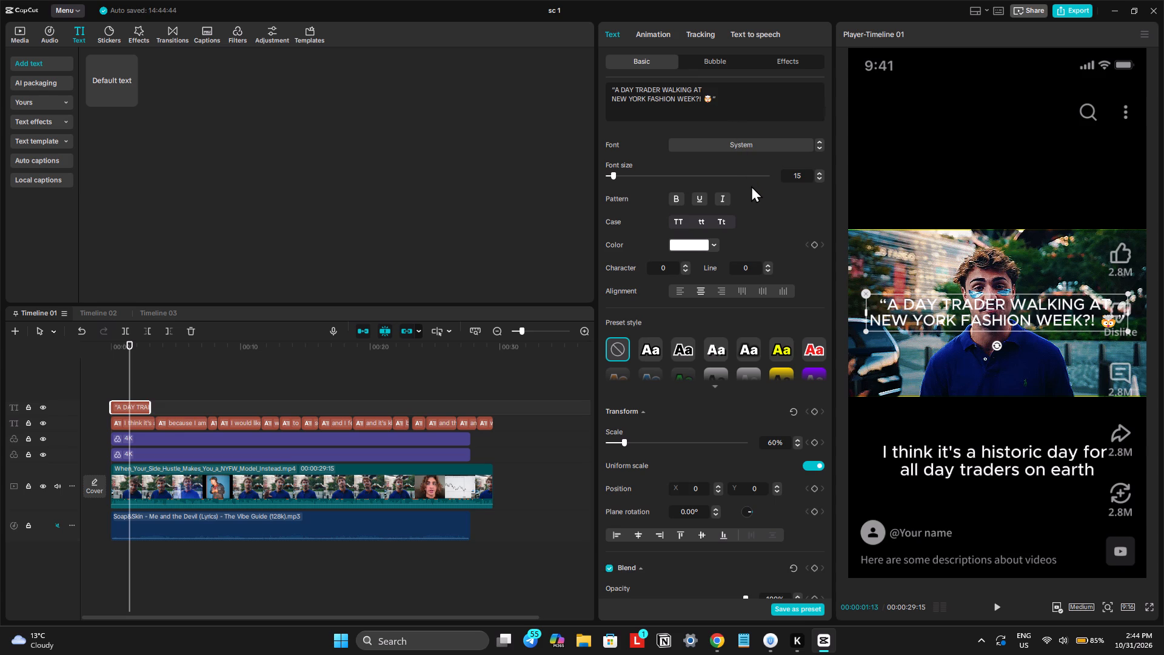
Set the hook text's font to Coolvetica Cond from the favourite fonts.
left_click(723, 146)
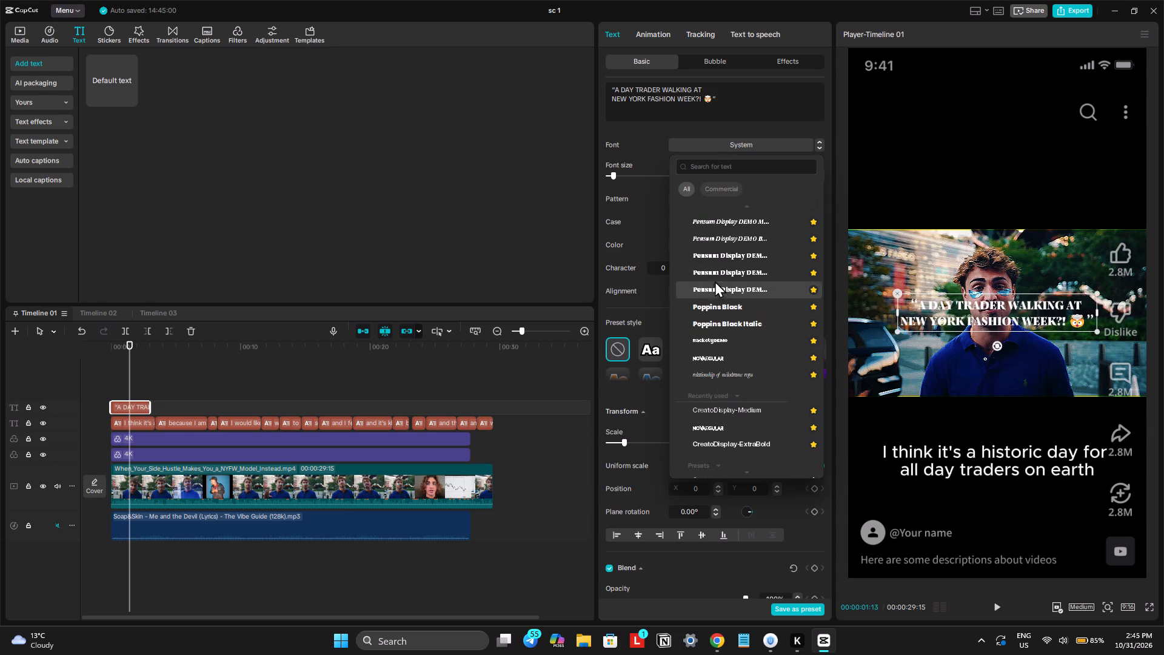
scroll(708, 266, "up", 1)
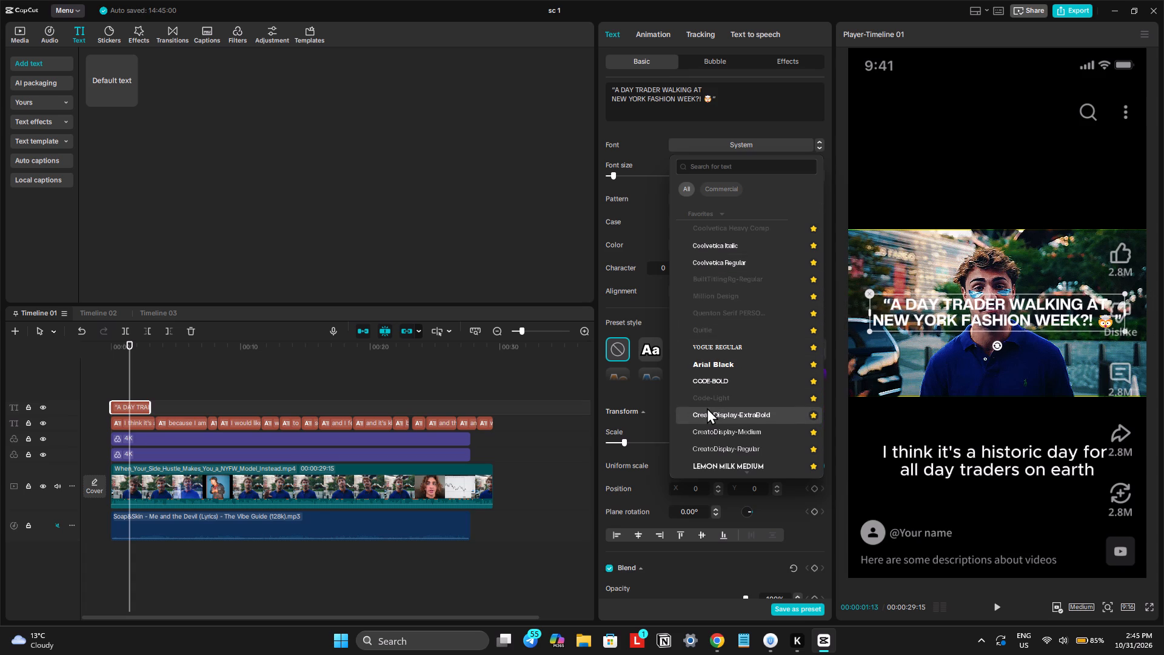
scroll(711, 420, "down", 1)
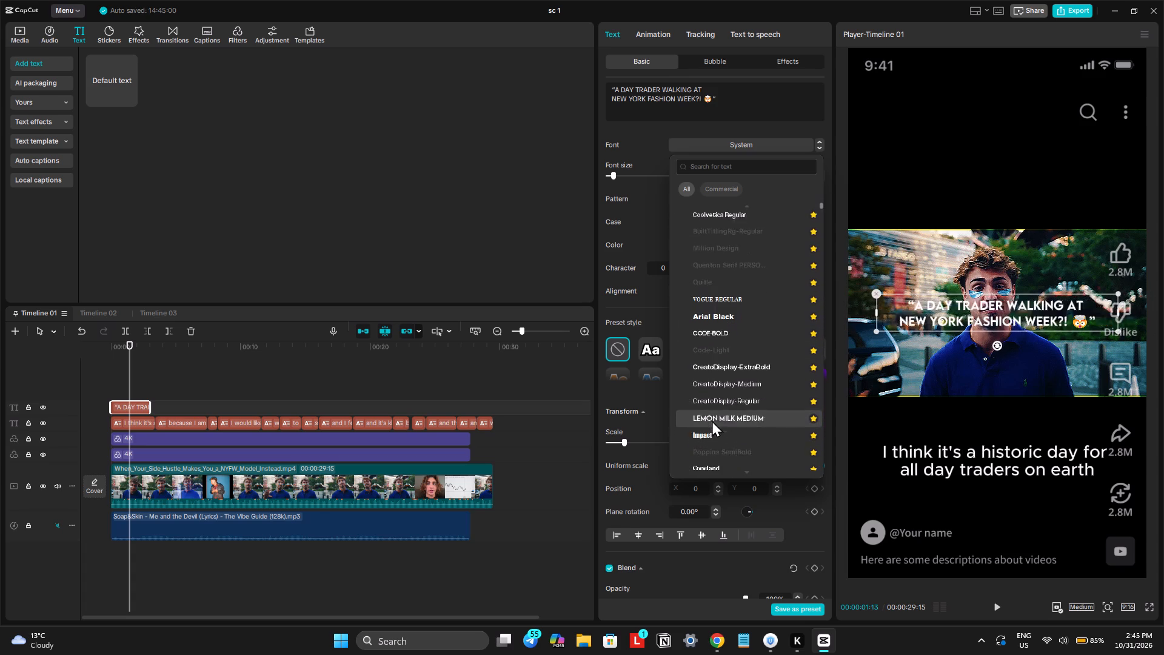
scroll(712, 420, "down", 1)
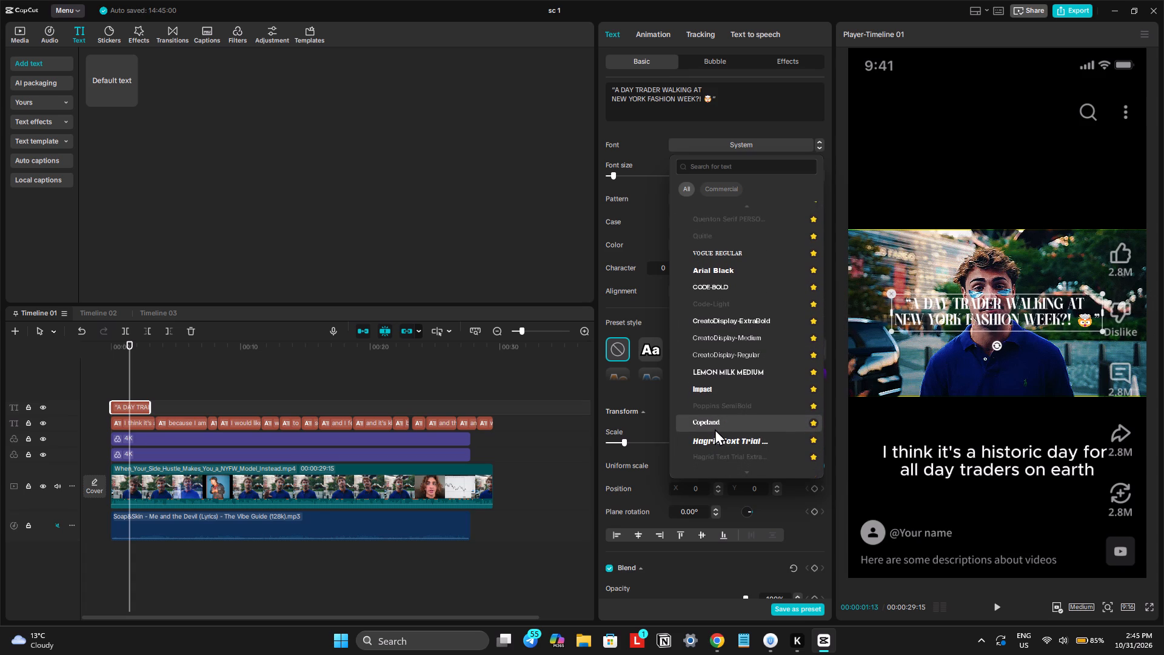
scroll(715, 425, "up", 1)
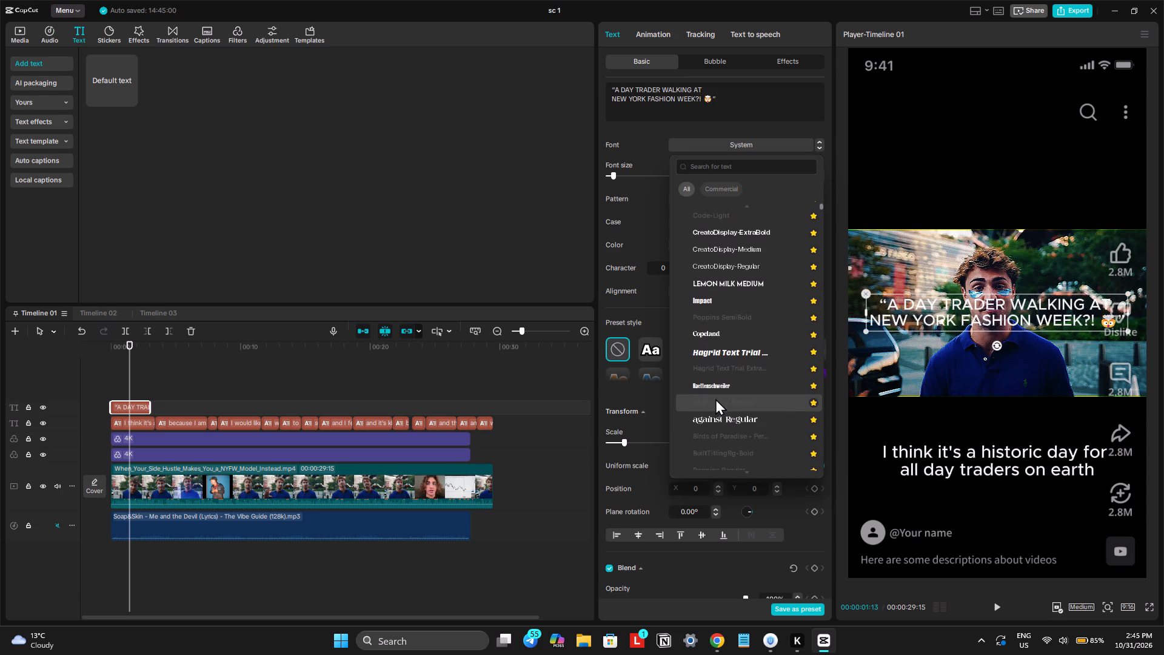
scroll(715, 386, "up", 2)
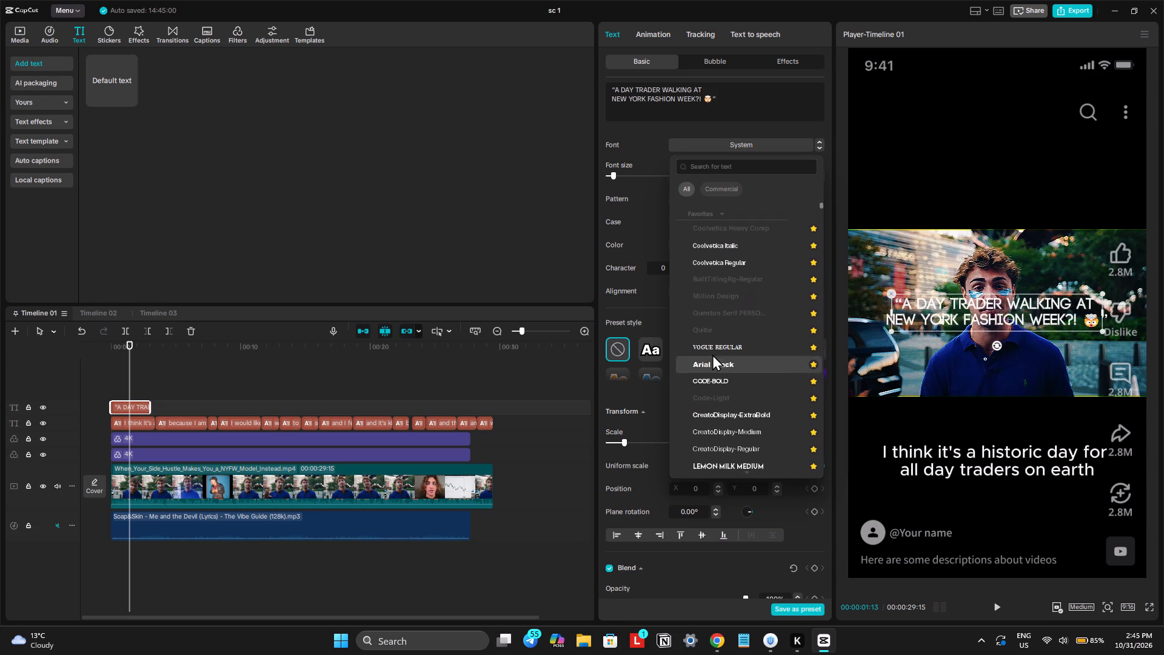
scroll(734, 418, "down", 1)
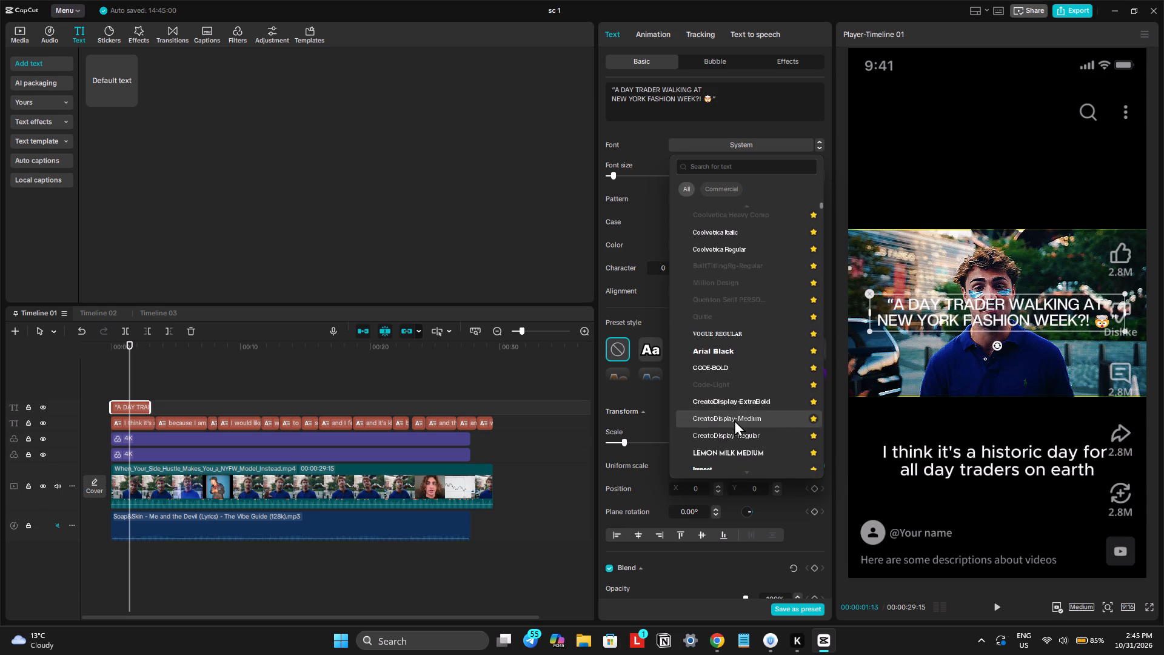
scroll(734, 420, "down", 1)
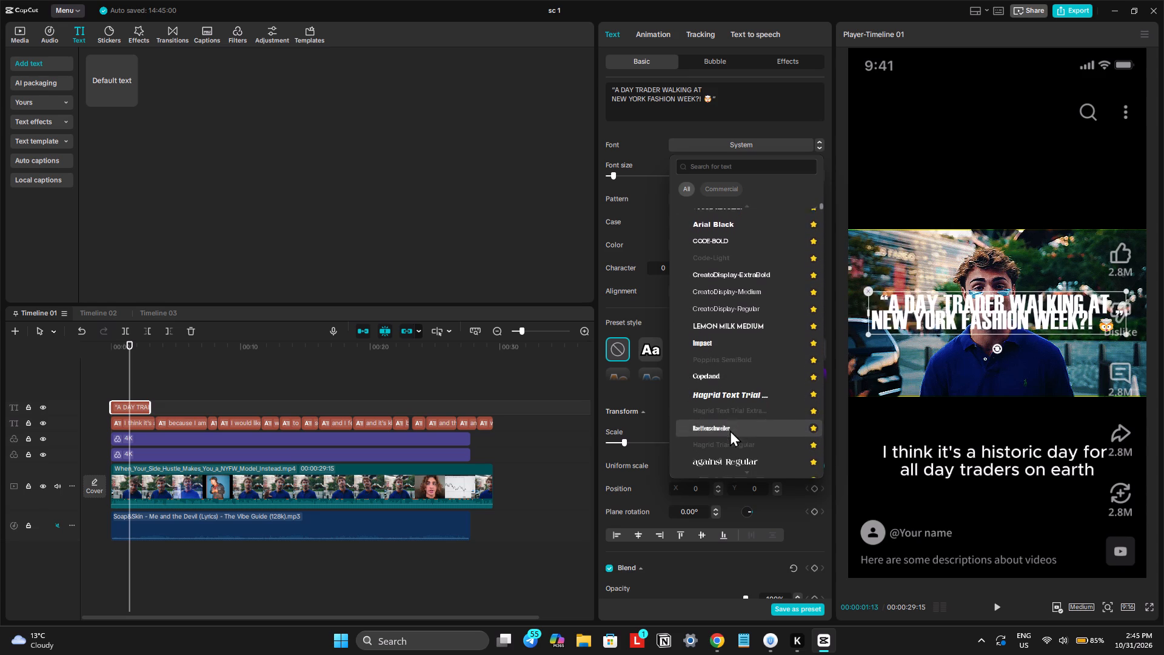
scroll(730, 430, "down", 2)
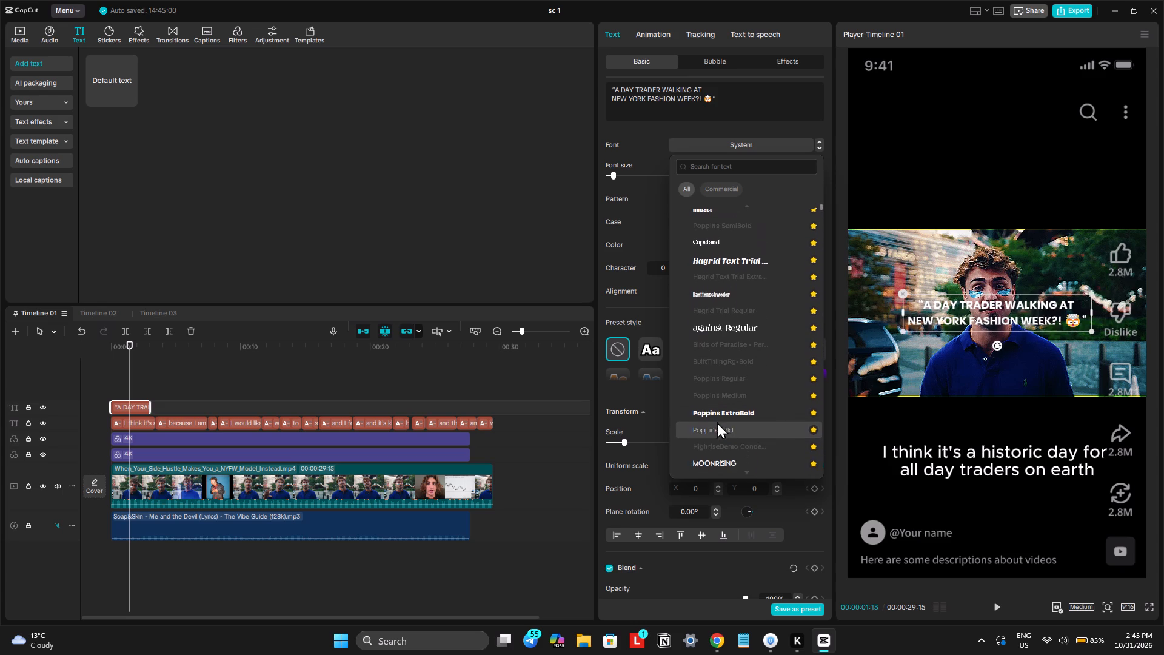
scroll(717, 422, "down", 2)
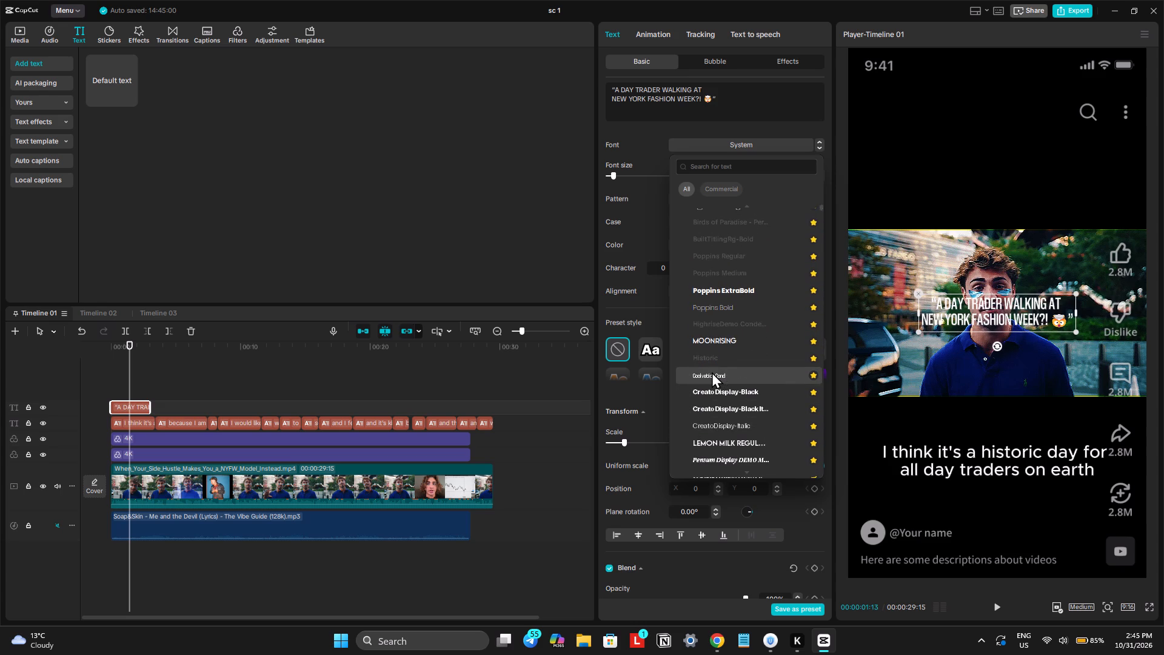
left_click(712, 372)
Move the hook text into the empty area just above the video image, at about X -31, Y 879.
left_click_drag(957, 315, 971, 195)
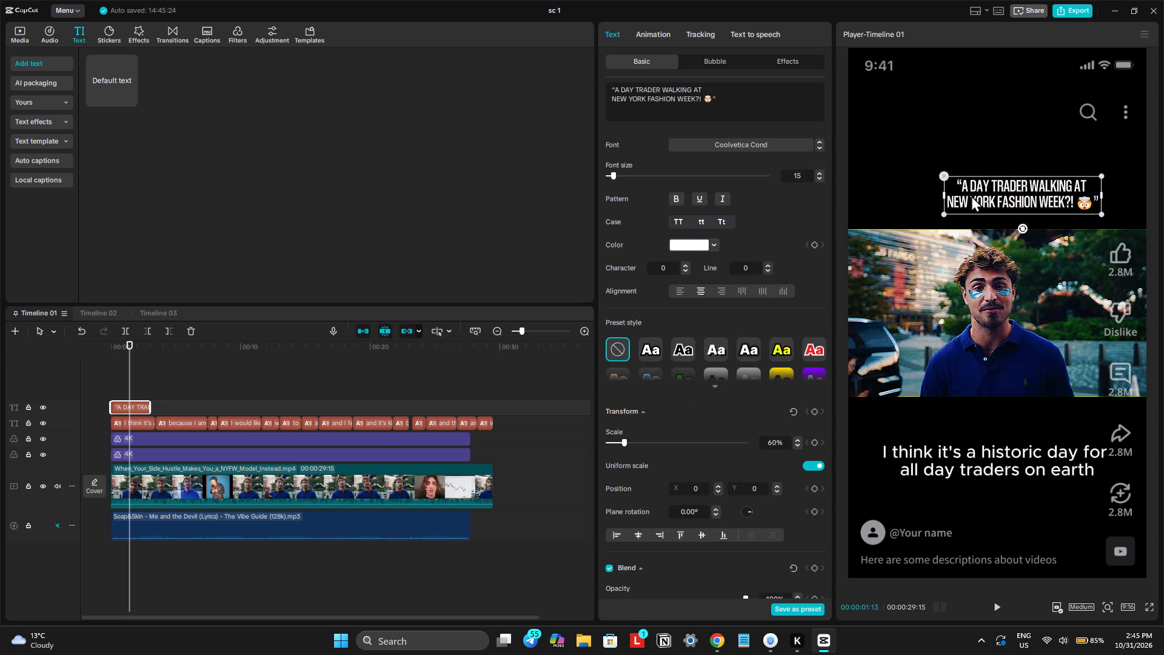
left_click_drag(971, 195, 952, 195)
Give the main video clip a blurred canvas background, comparing the blur strengths and settling on the second-lightest one.
left_click(423, 475)
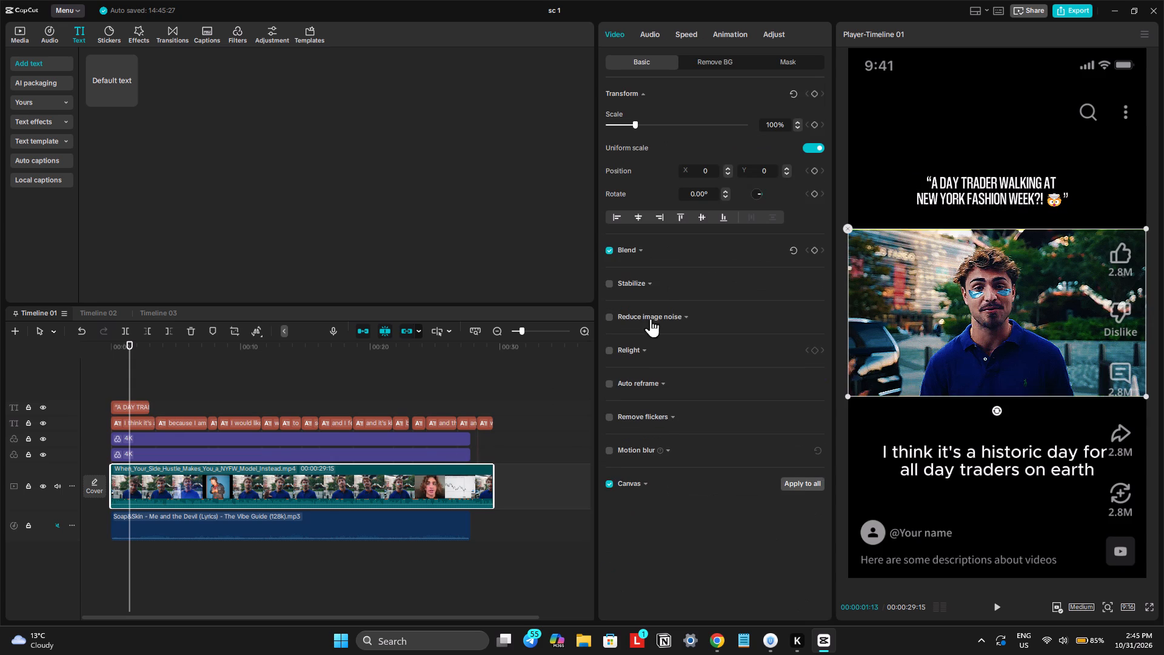
scroll(684, 417, "down", 4)
left_click(638, 483)
scroll(642, 482, "down", 5)
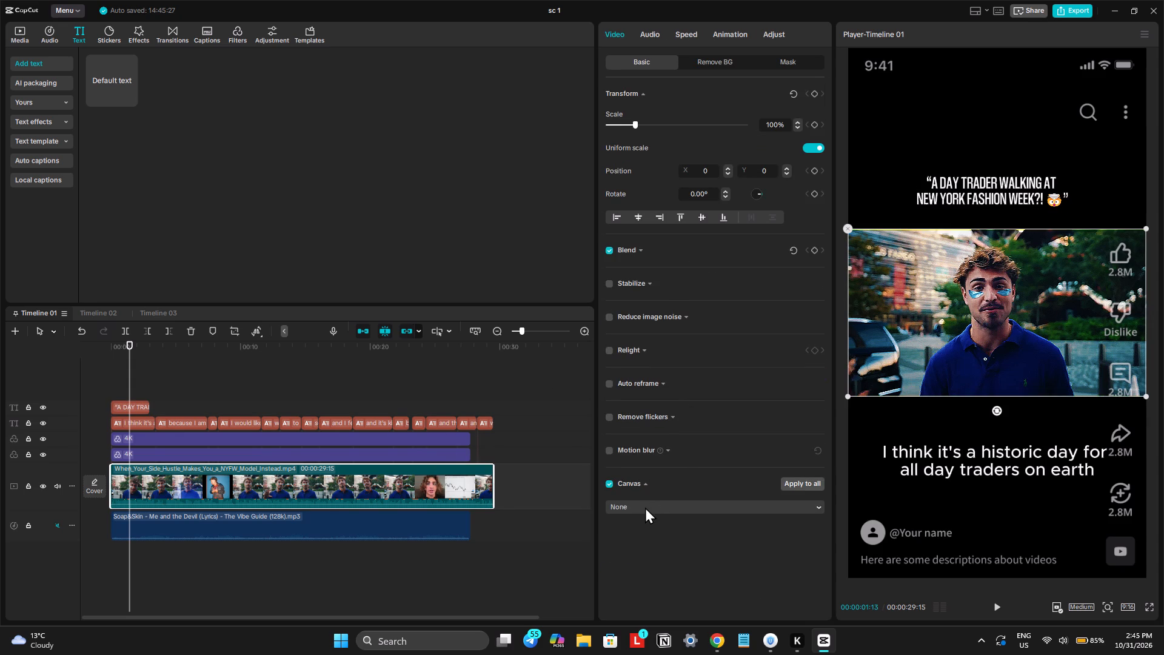
left_click(645, 507)
scroll(647, 517, "down", 5)
left_click(648, 546)
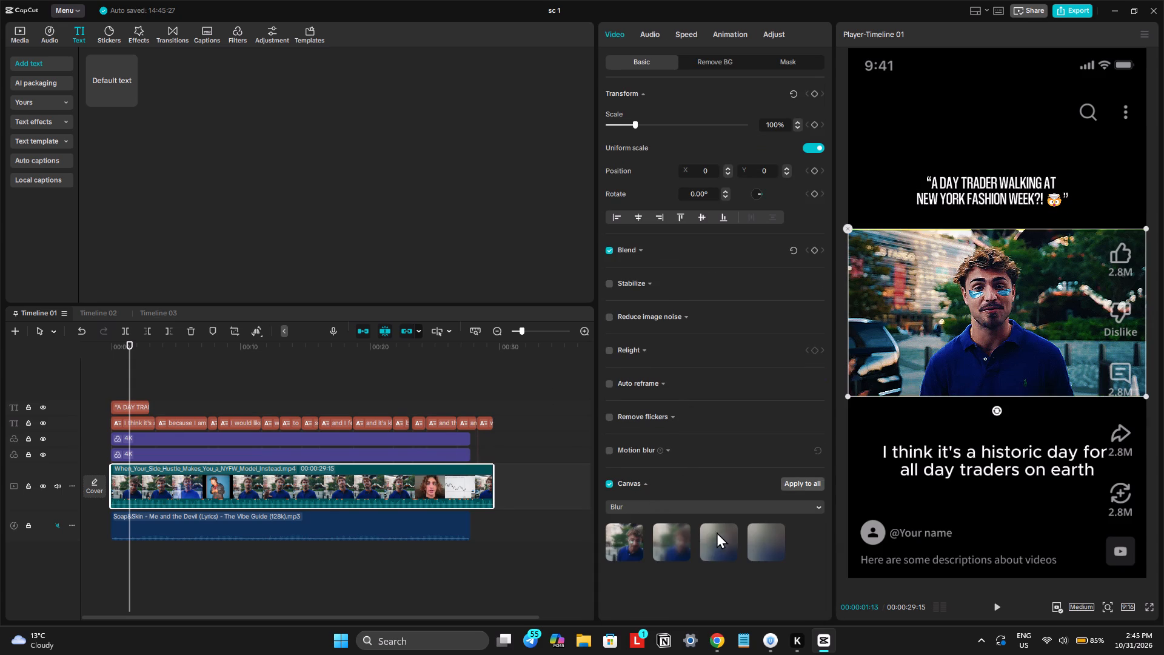
left_click(758, 539)
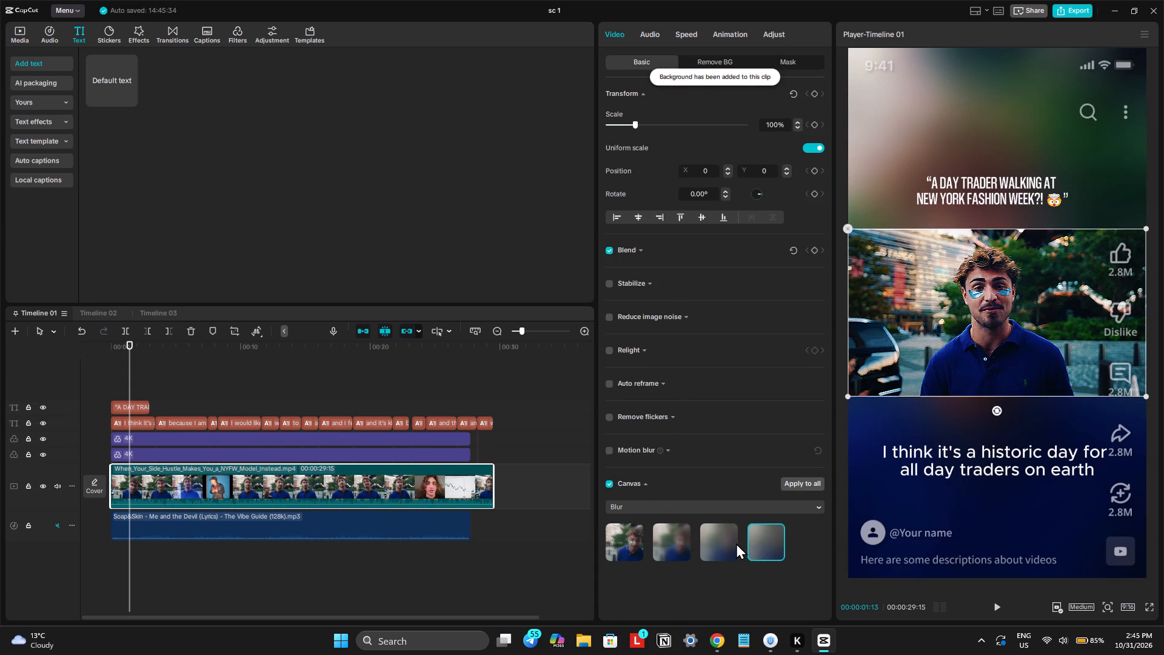
left_click(736, 543)
left_click(673, 539)
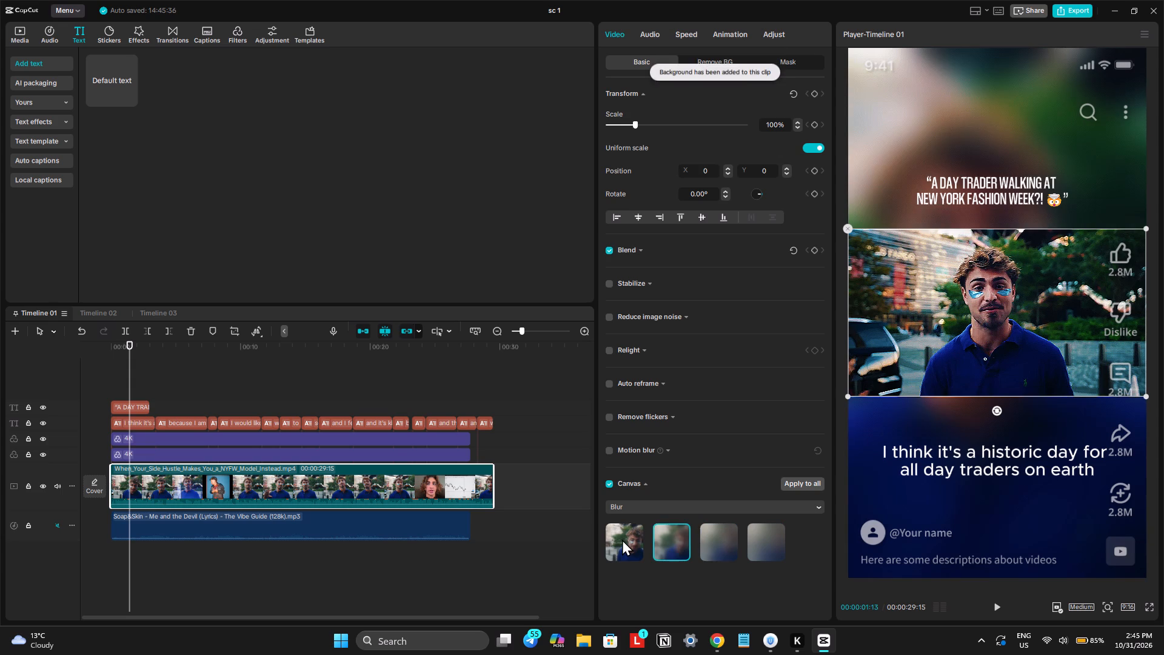
left_click(622, 539)
left_click(663, 541)
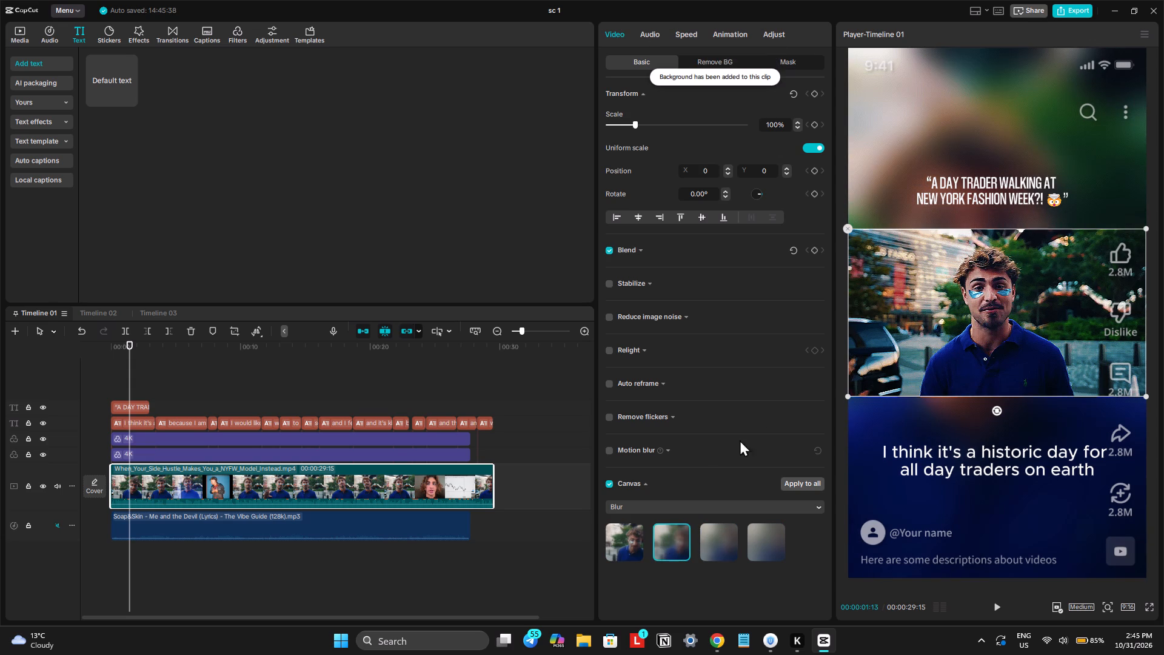
Enlarge the hook text above the video to about 91% scale.
left_click(985, 192)
left_click_drag(1072, 212, 1075, 213)
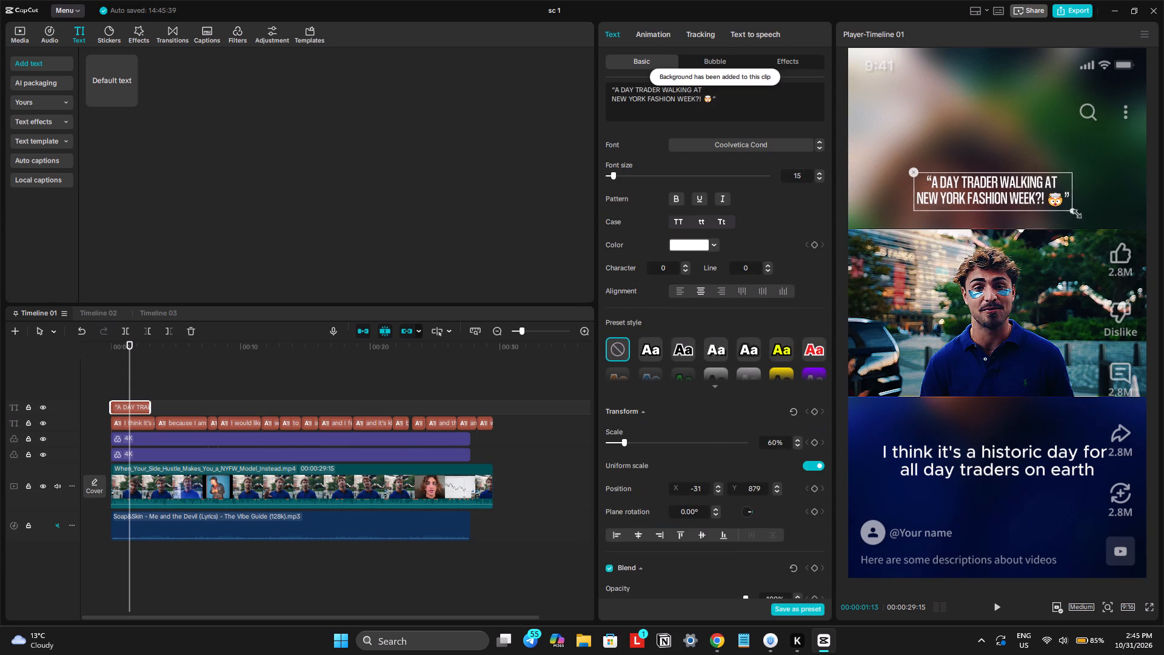
left_click_drag(1075, 213, 1102, 282)
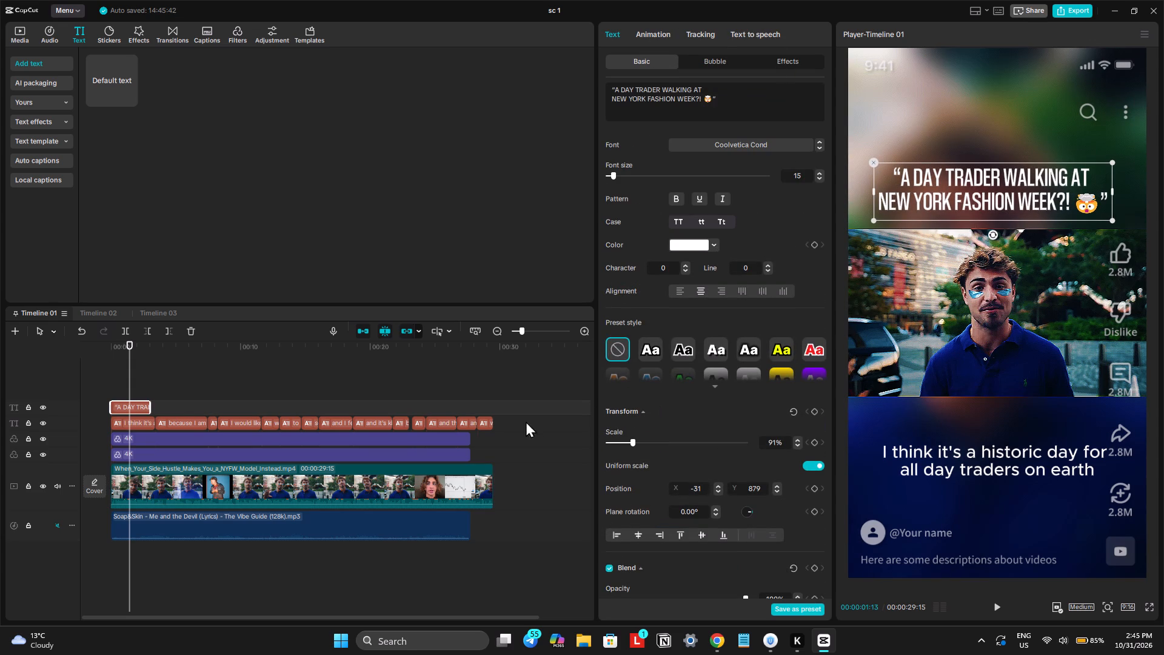
Extend the hook text clip on the timeline until it ends shortly before the end of the main video.
left_click_drag(149, 406, 343, 414)
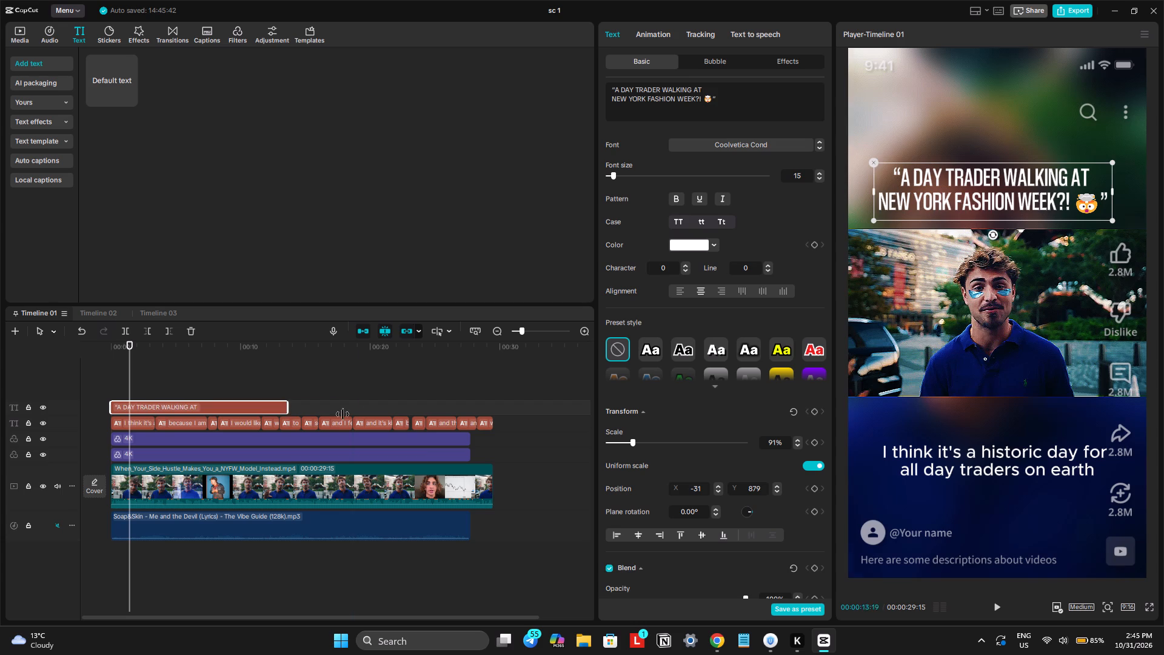
left_click_drag(343, 414, 476, 455)
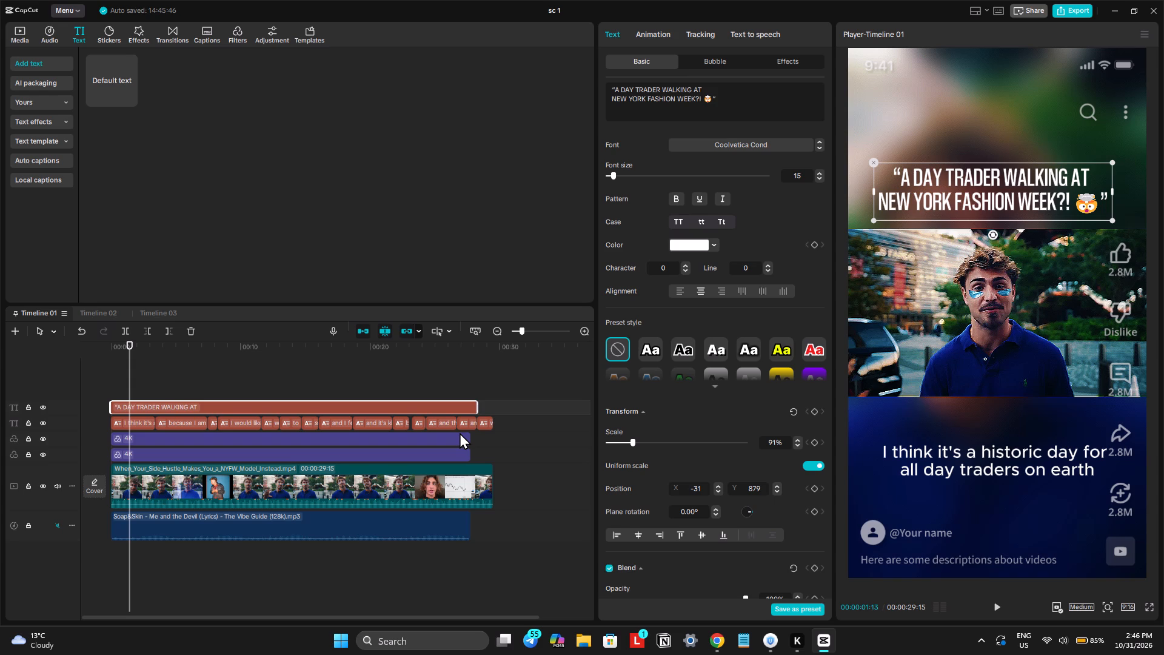
Select both 4K filter clips and extend them together to the end of the main video clip.
left_click_drag(485, 438, 475, 455)
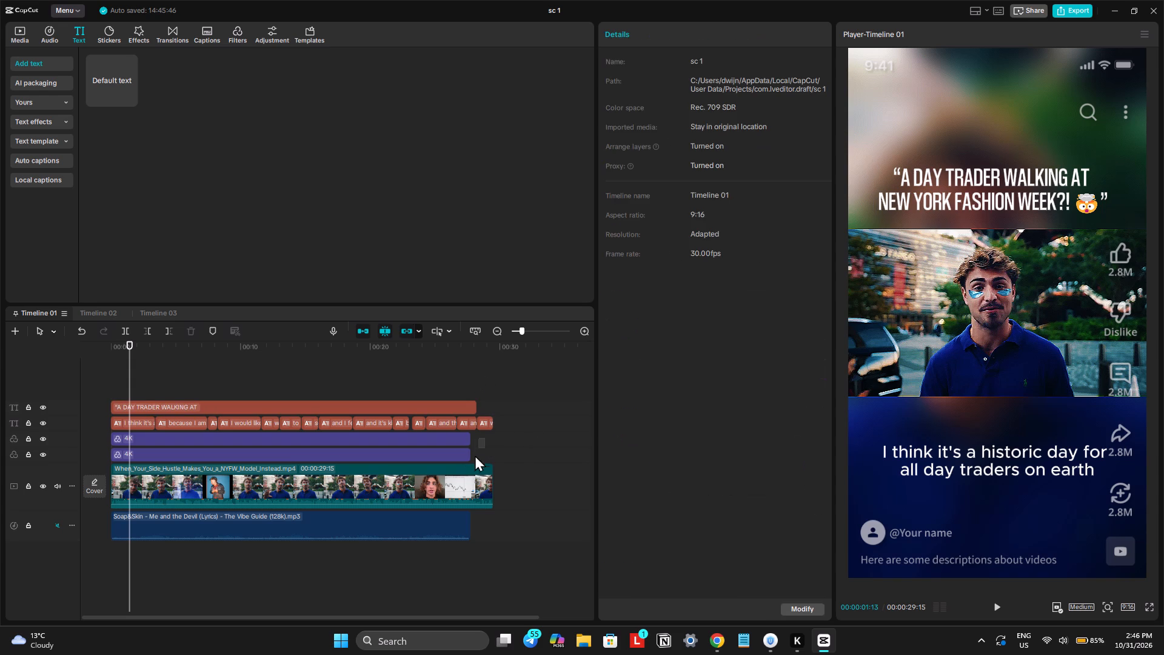
left_click_drag(475, 455, 467, 462)
left_click_drag(472, 438, 490, 451)
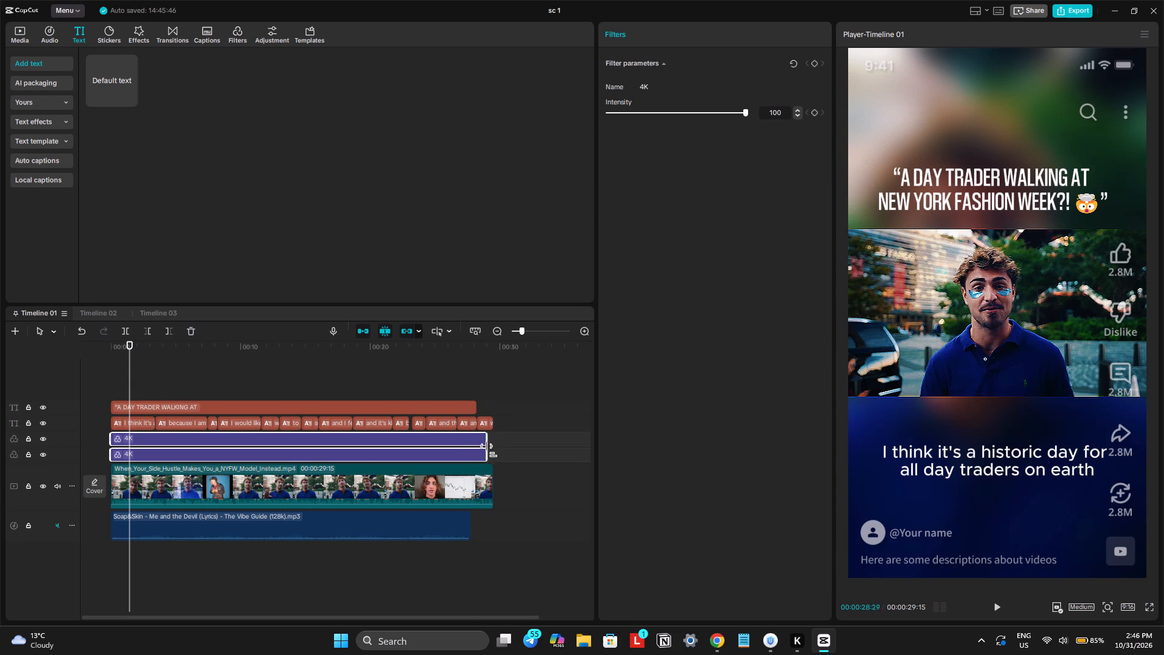
left_click_drag(490, 451, 493, 468)
Play Timeline 01 from the start to about 7 seconds to check the hook text and blurred background.
left_click_drag(125, 356, 52, 378)
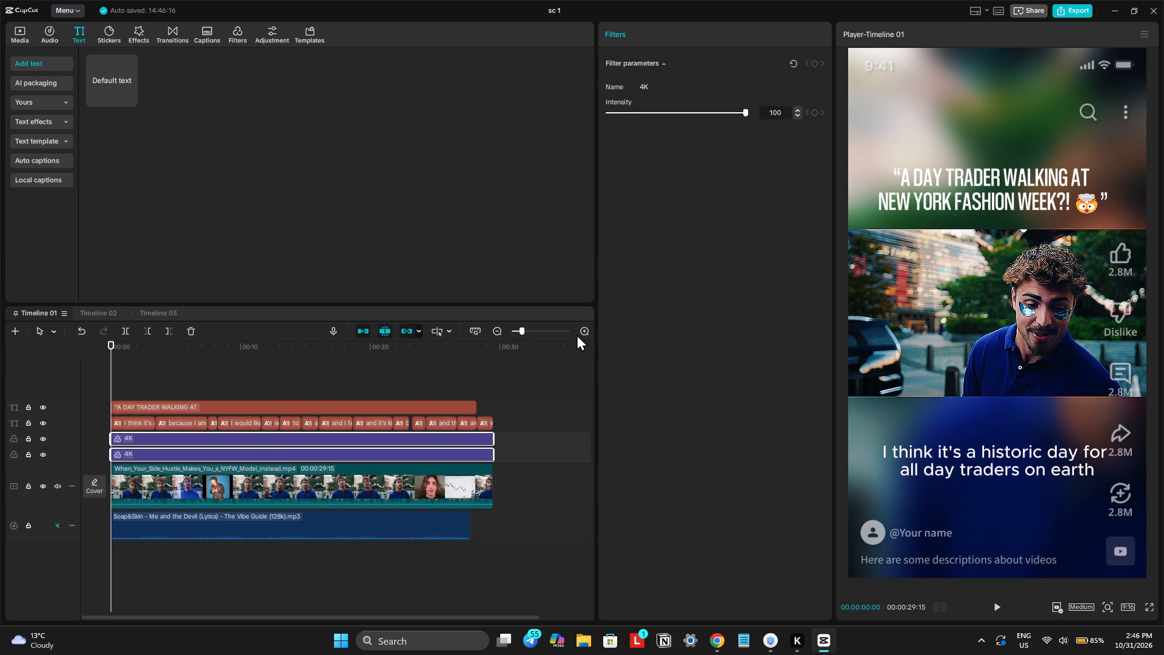
left_click(582, 332)
key("space")
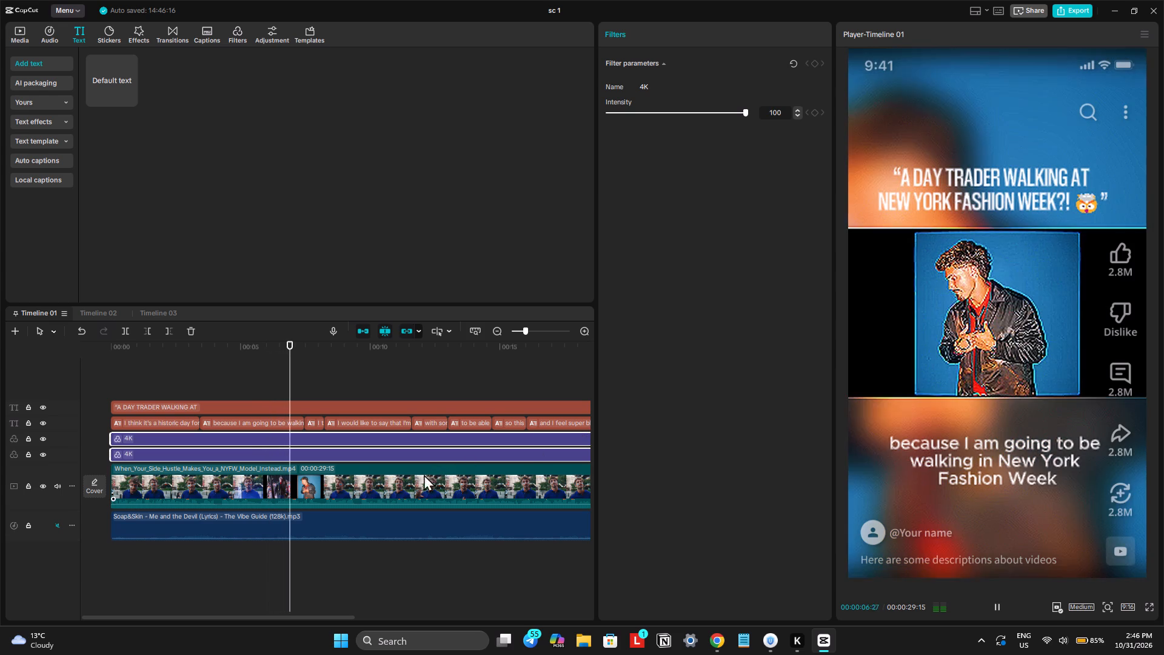
key("space")
Scale the main video clip up to 118%.
left_click(421, 480)
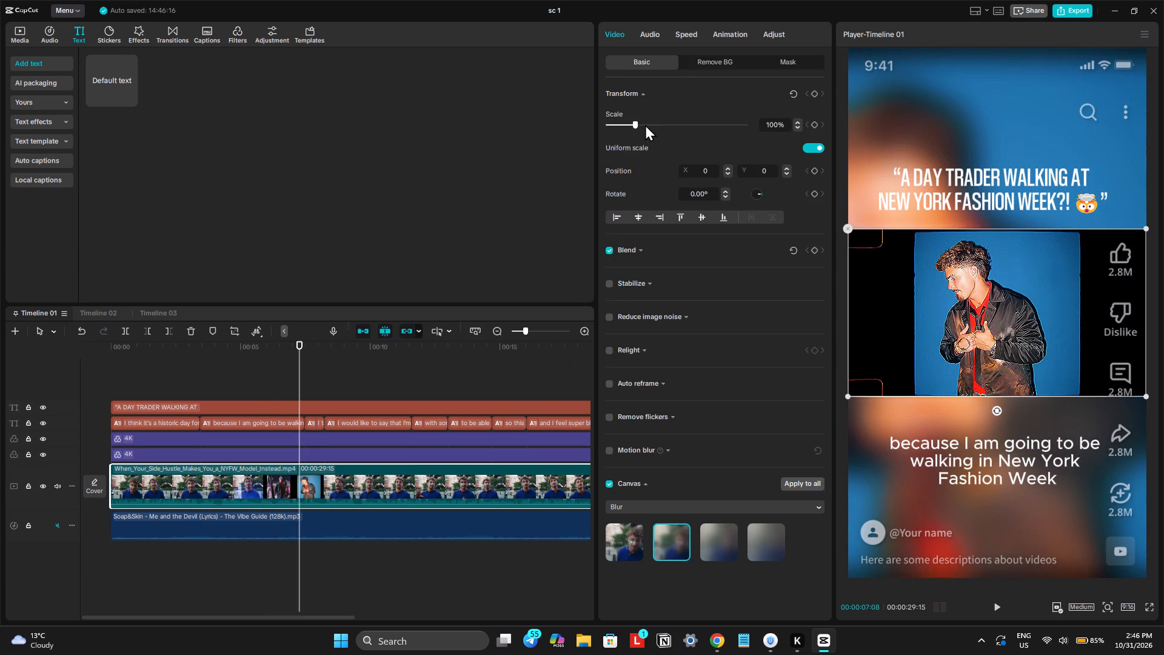
left_click(645, 124)
left_click(647, 124)
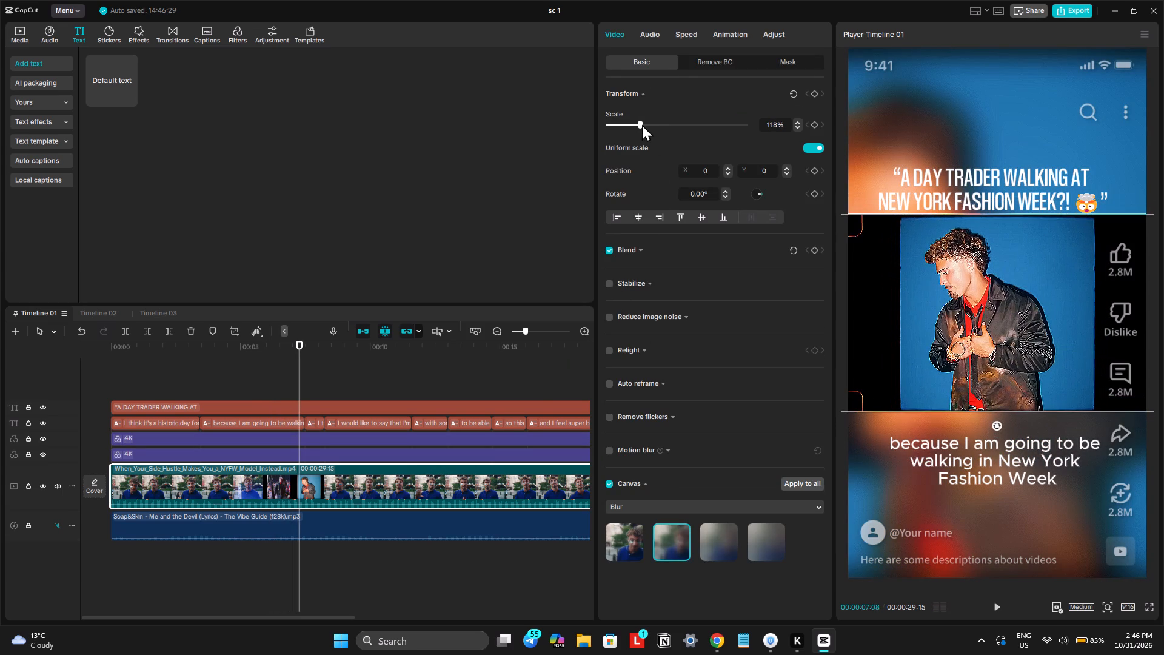
Play Timeline 01 from about 7 seconds through to the end to review the captions, hook text and enlarged video.
key("space")
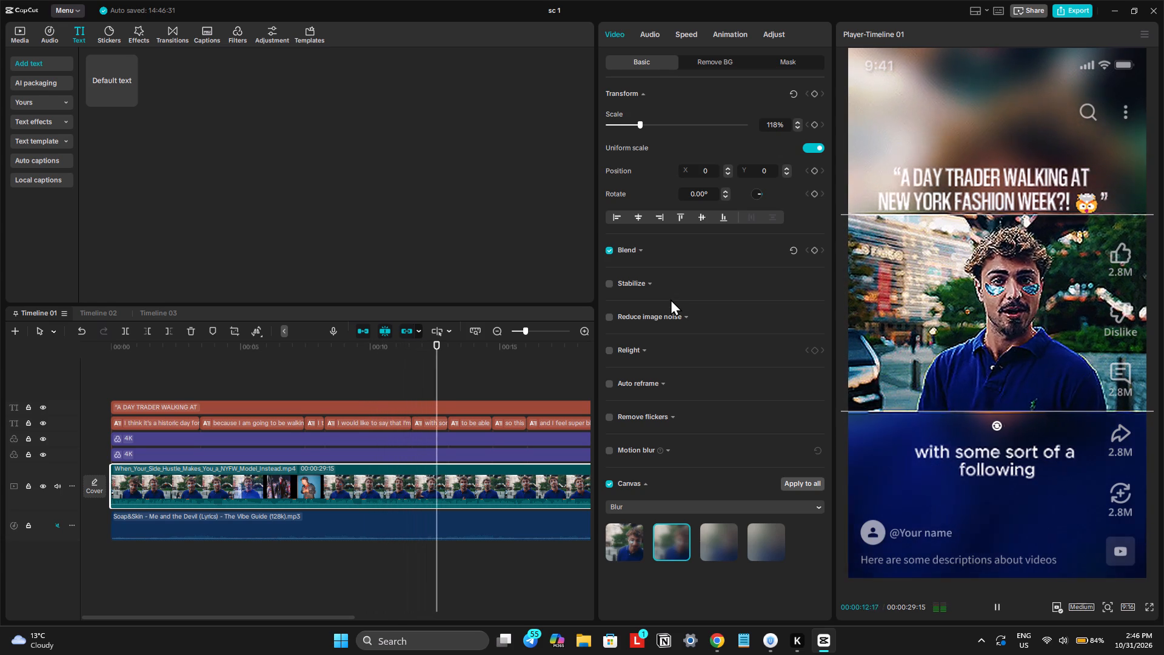
scroll(518, 466, "left", 1)
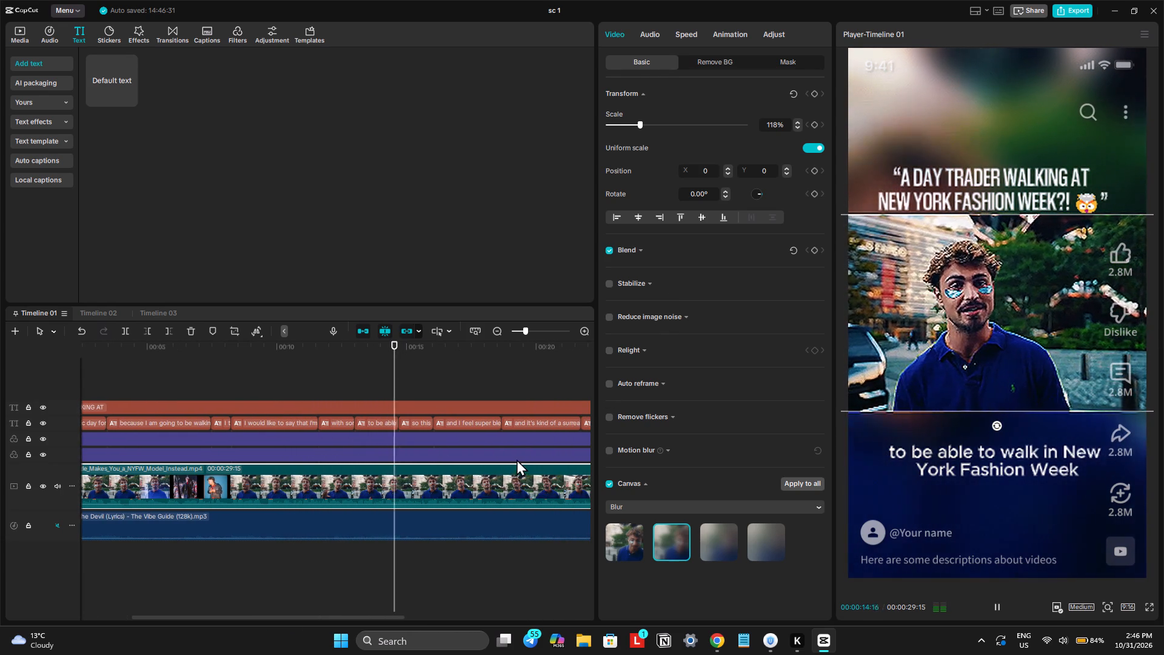
scroll(517, 458, "left", 1)
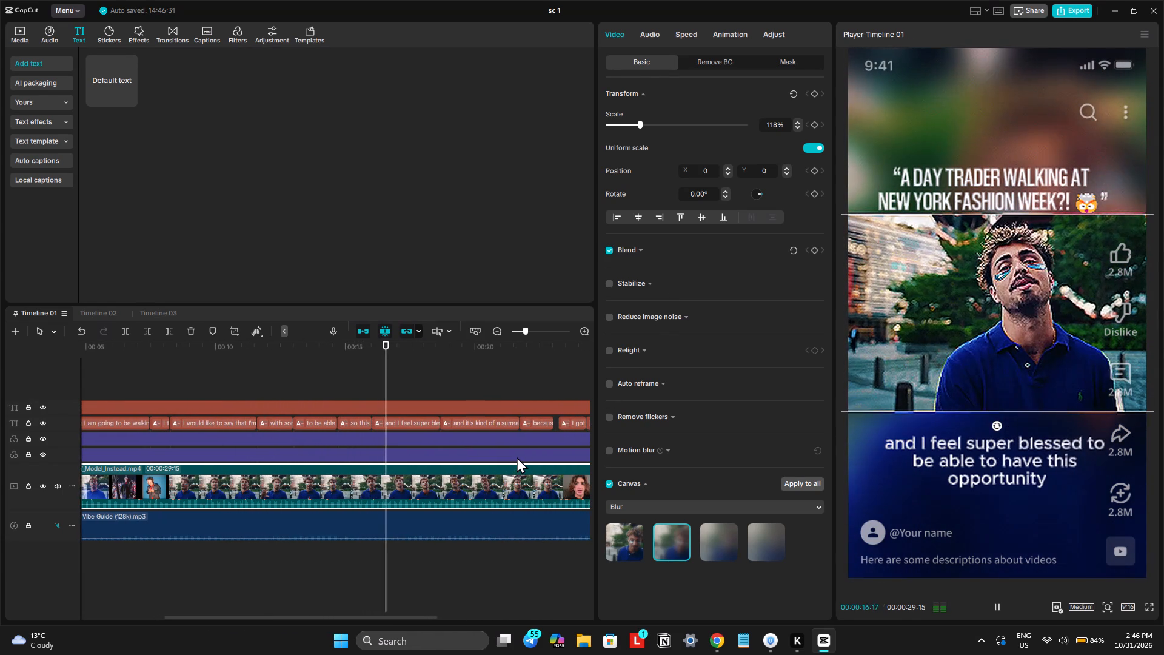
scroll(517, 457, "left", 3)
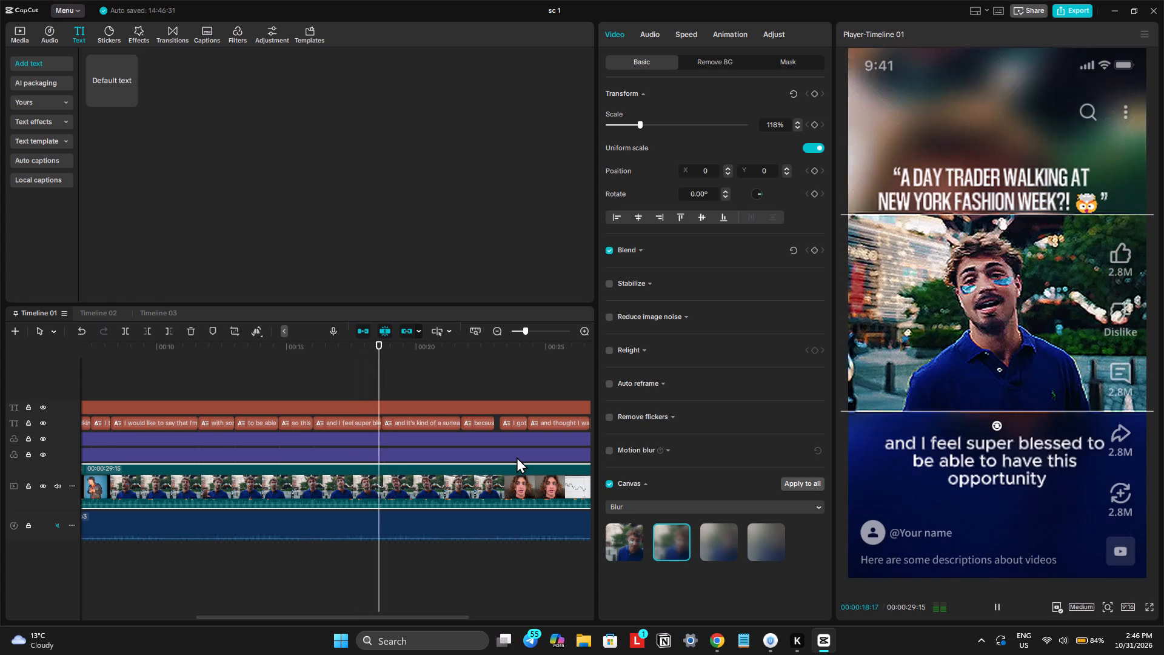
scroll(517, 457, "left", 1)
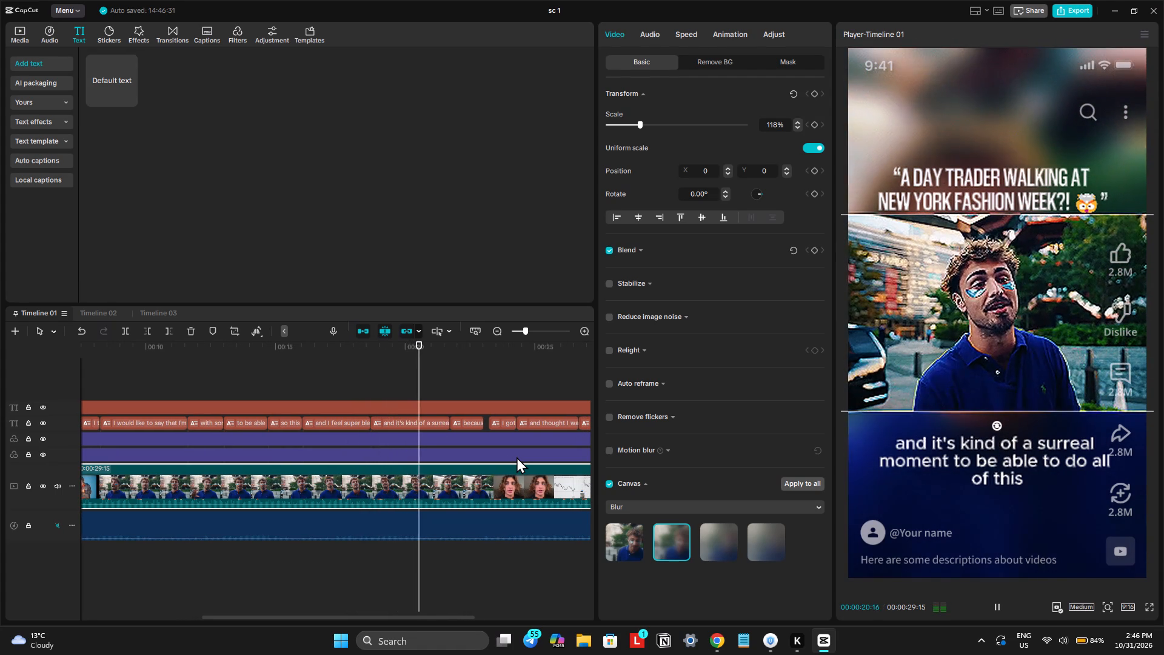
scroll(517, 457, "left", 1)
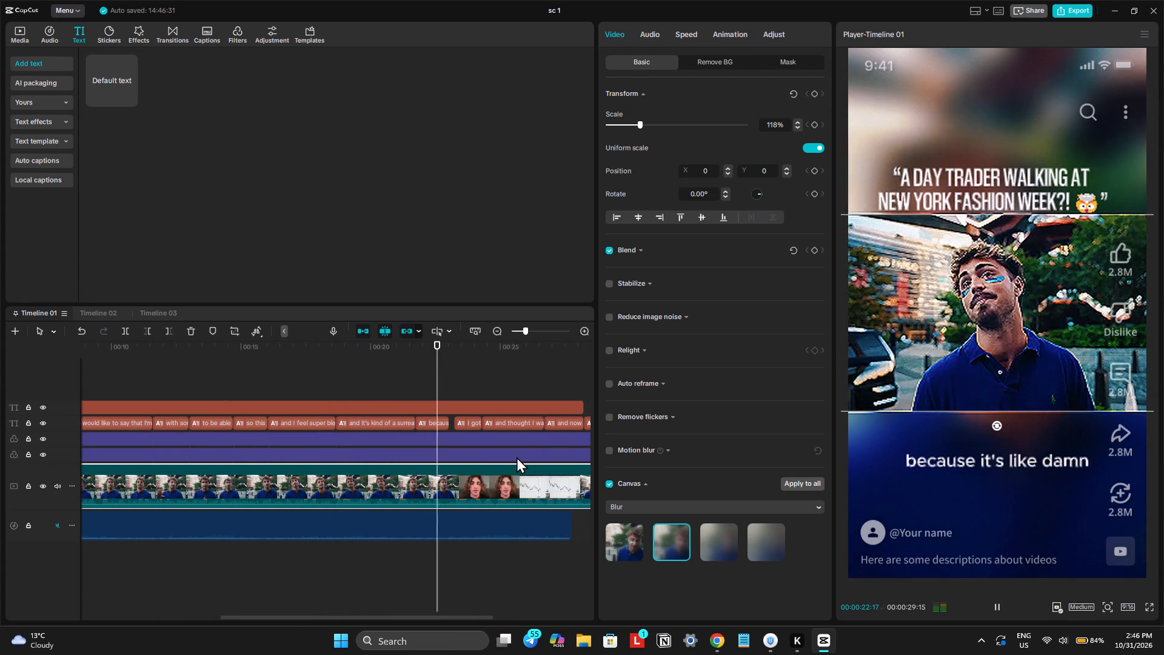
scroll(517, 457, "left", 1)
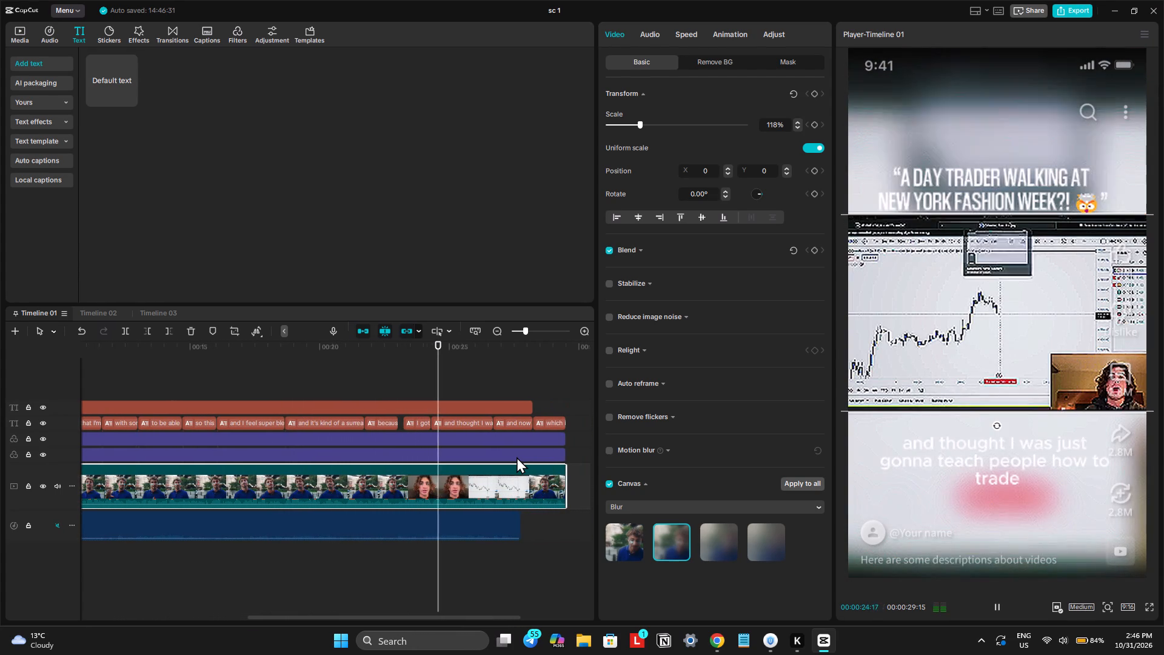
scroll(517, 457, "left", 2)
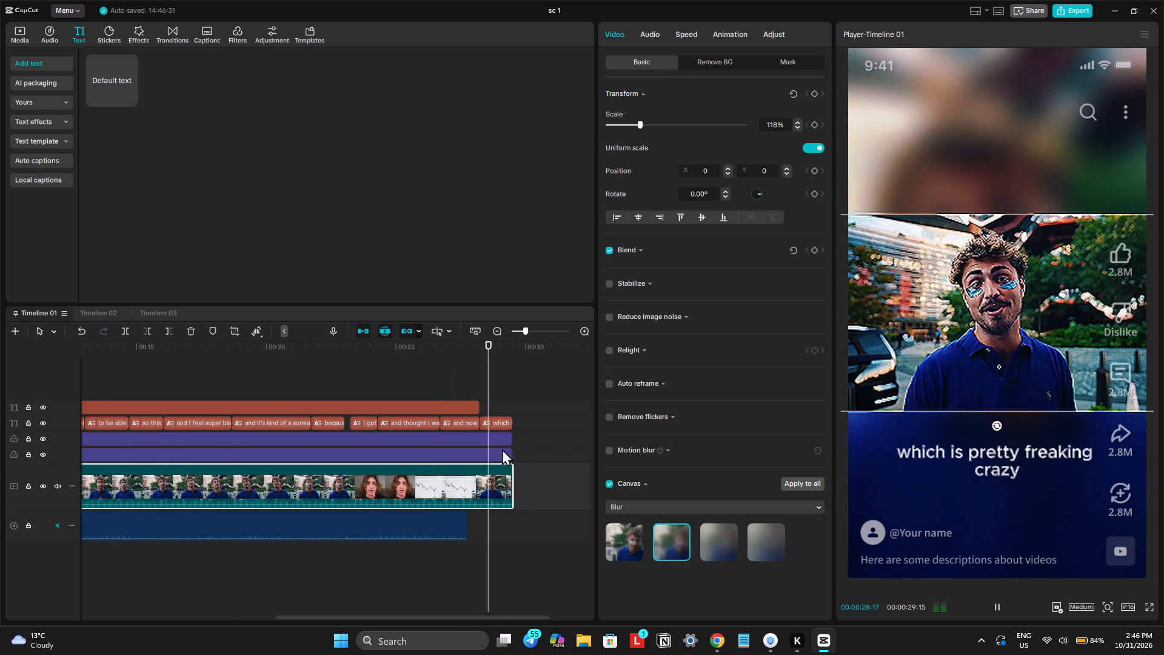
Extend the hook text clip so it ends together with the main video clip.
left_click(476, 405)
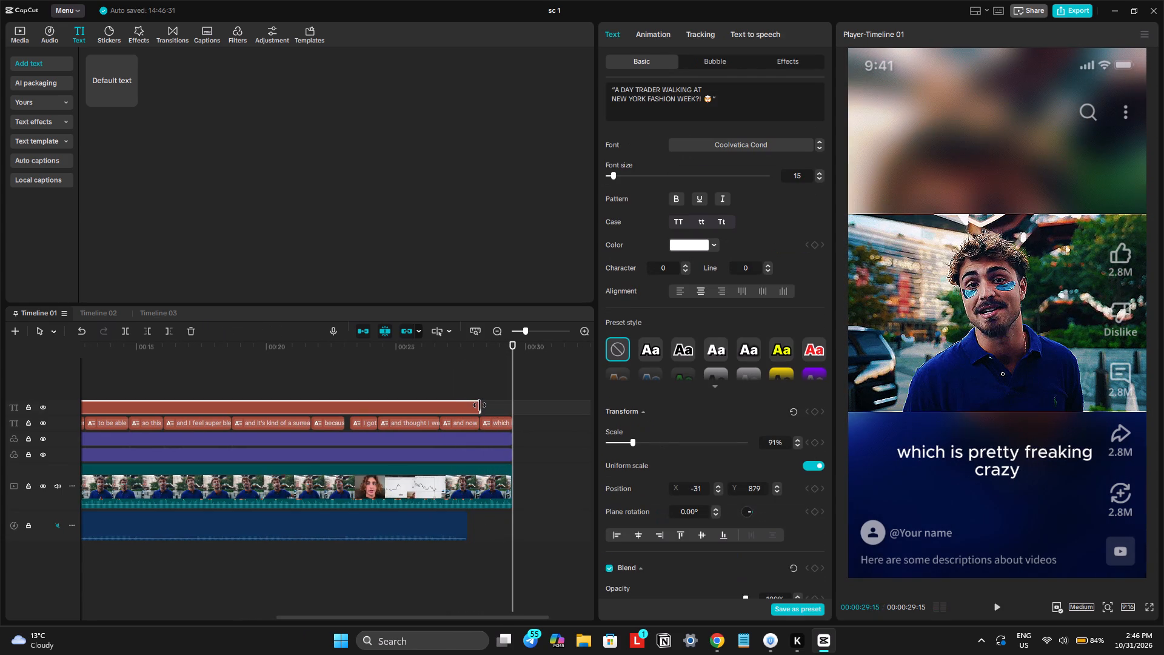
left_click_drag(480, 405, 506, 420)
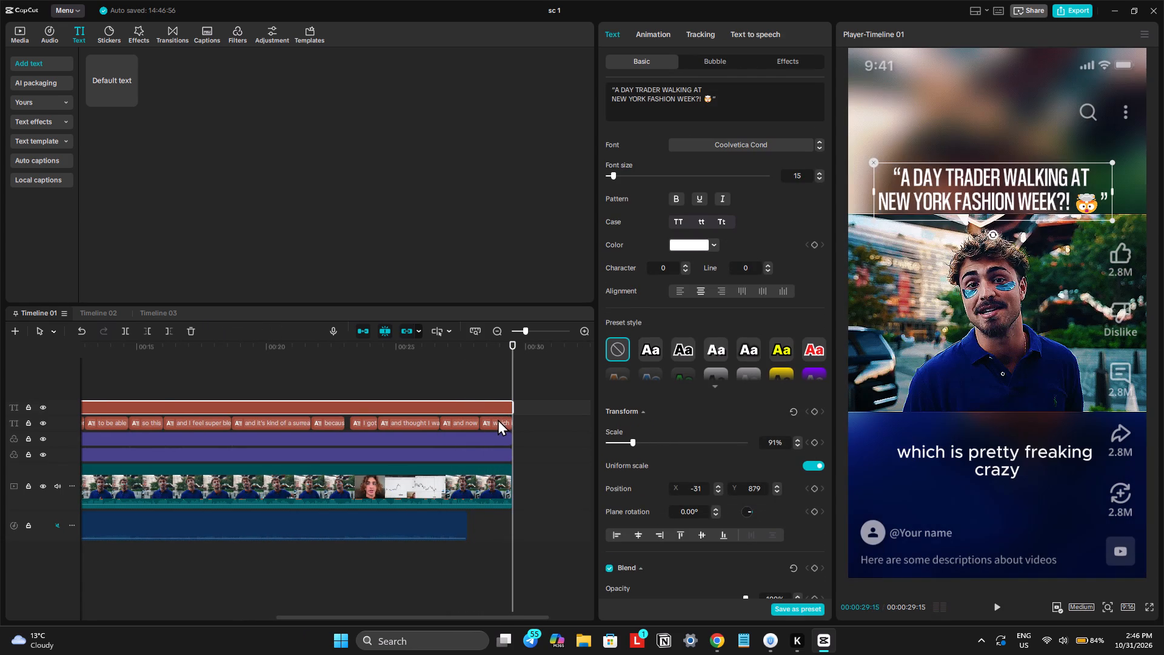
Add a black shadow to the hook text with 53% blurriness and lower the shadow's opacity.
key("space")
key("space")
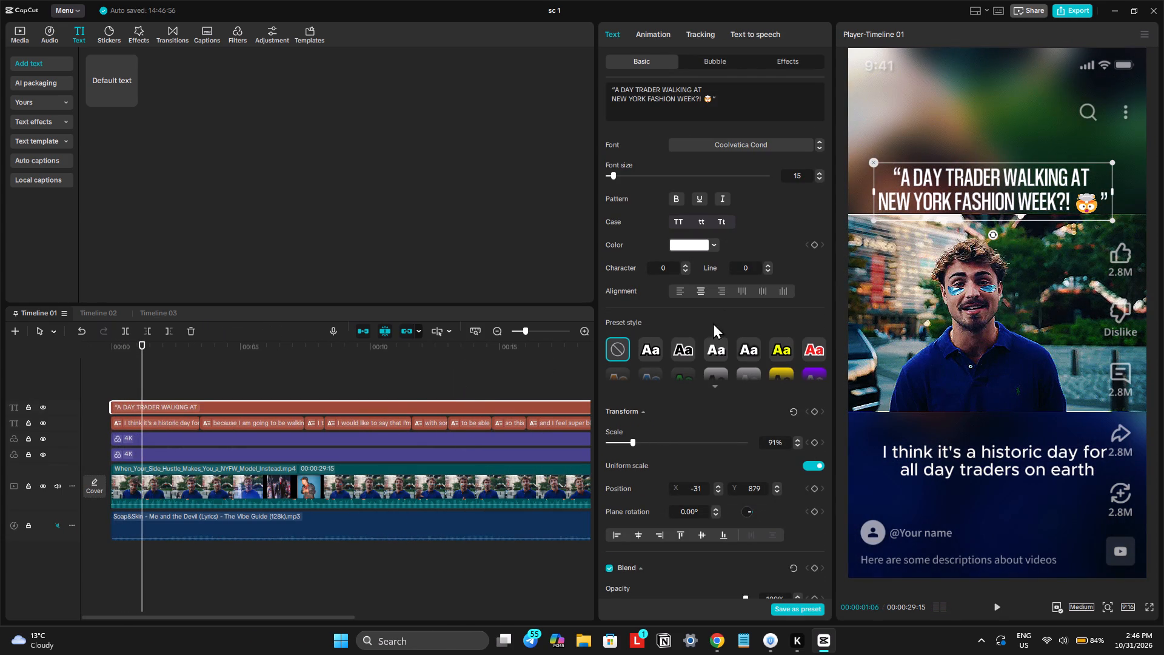
scroll(710, 327, "down", 9)
left_click(611, 549)
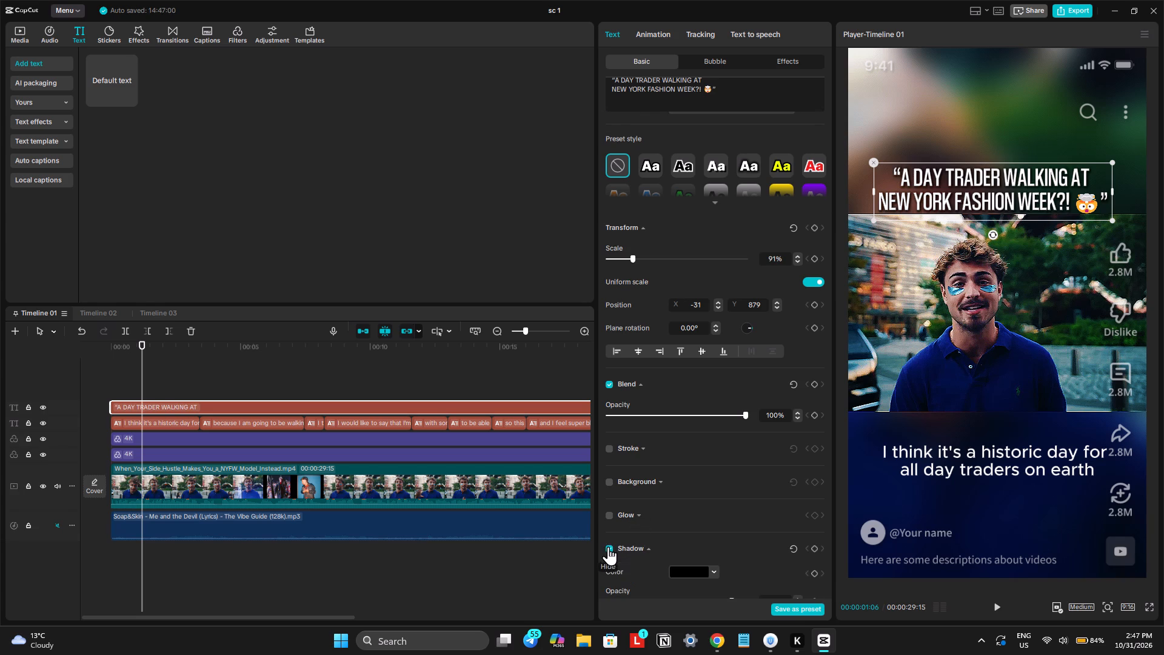
scroll(629, 550, "down", 7)
left_click_drag(644, 495, 681, 496)
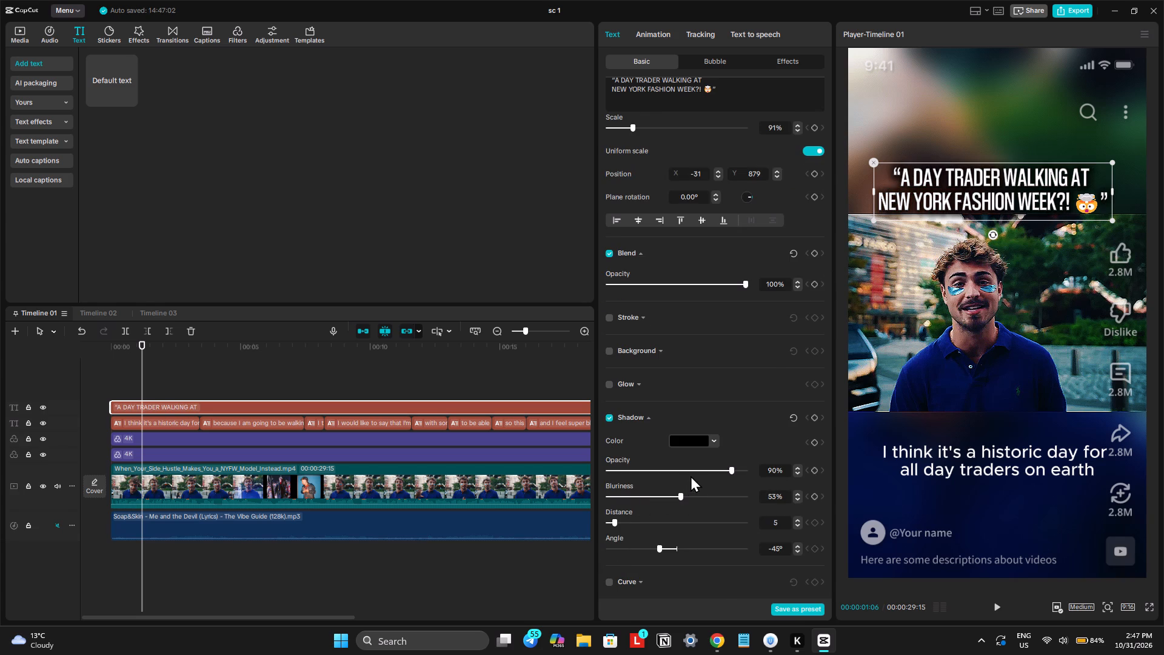
left_click(697, 475)
left_click_drag(697, 475, 656, 480)
Play the opening of Timeline 01 to about 4 seconds to check the hook text's shadow.
left_click(129, 383)
key("space")
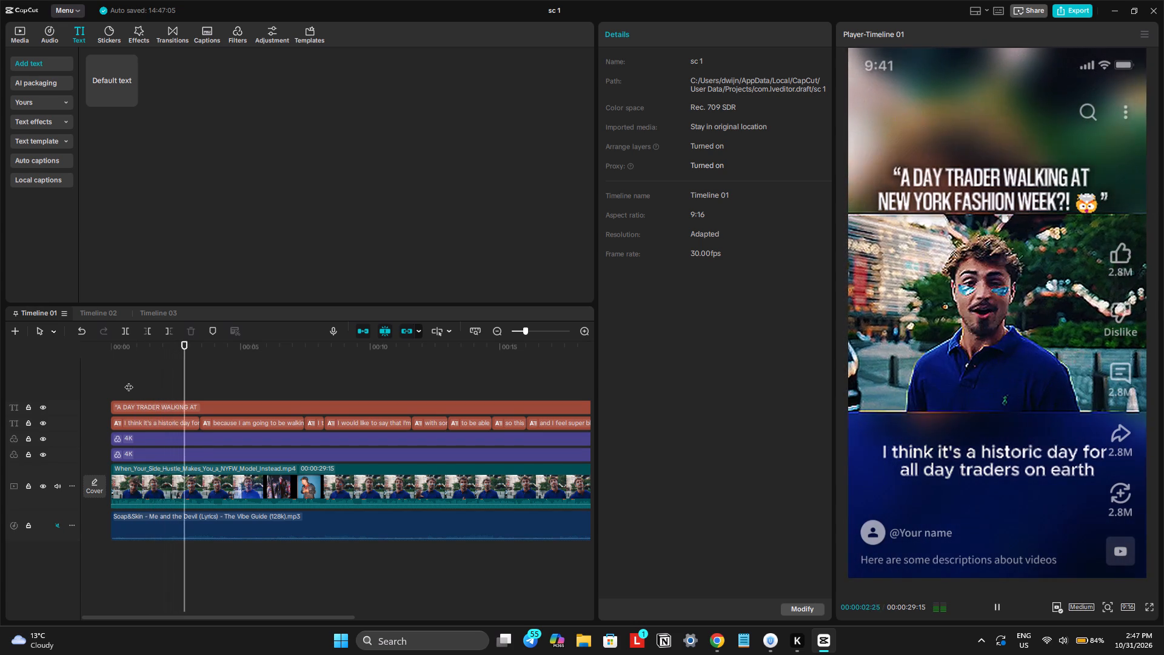
key("space")
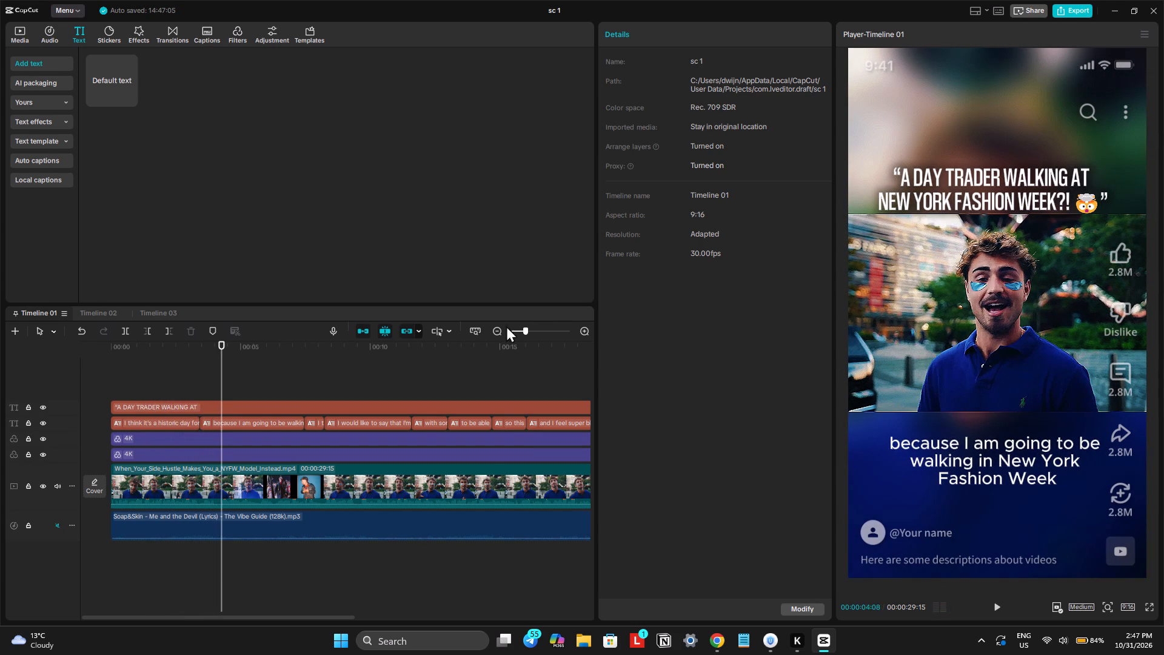
Select all the caption clips on Timeline 01's caption track together.
left_click(475, 327)
left_click_drag(102, 420, 293, 420)
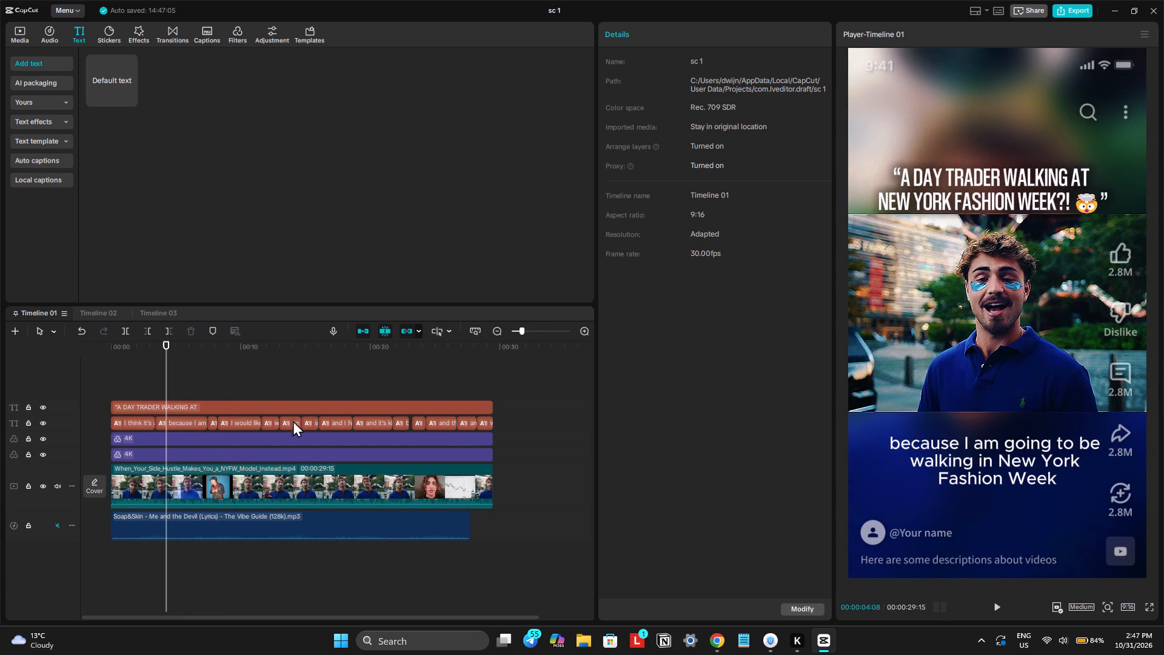
left_click_drag(293, 420, 492, 420)
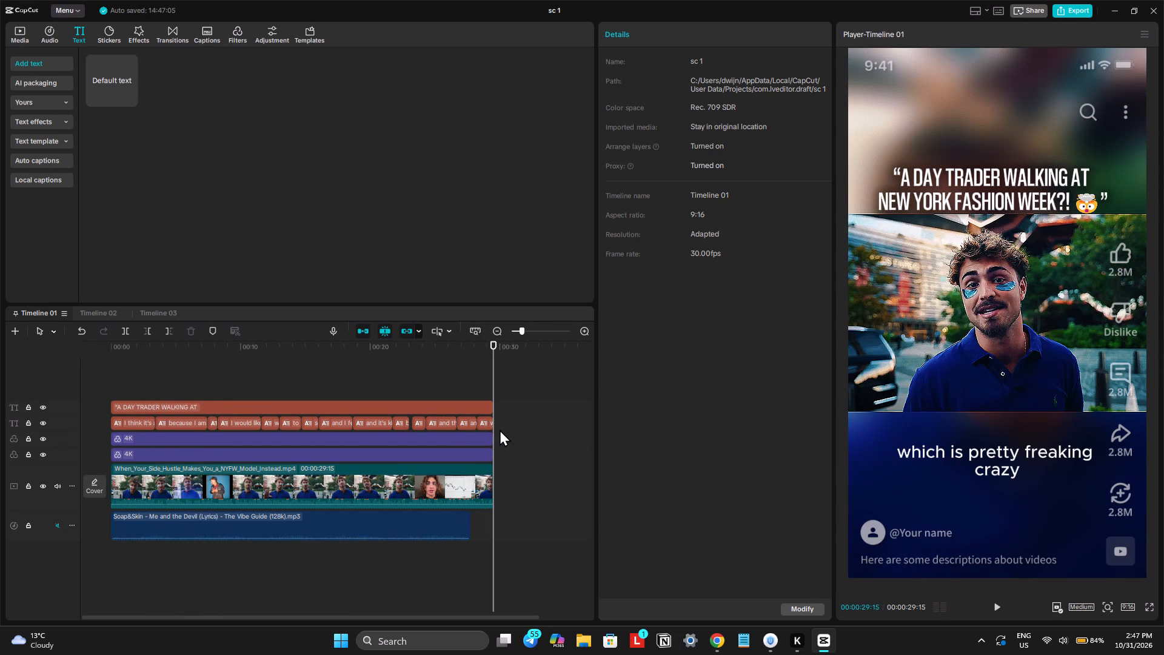
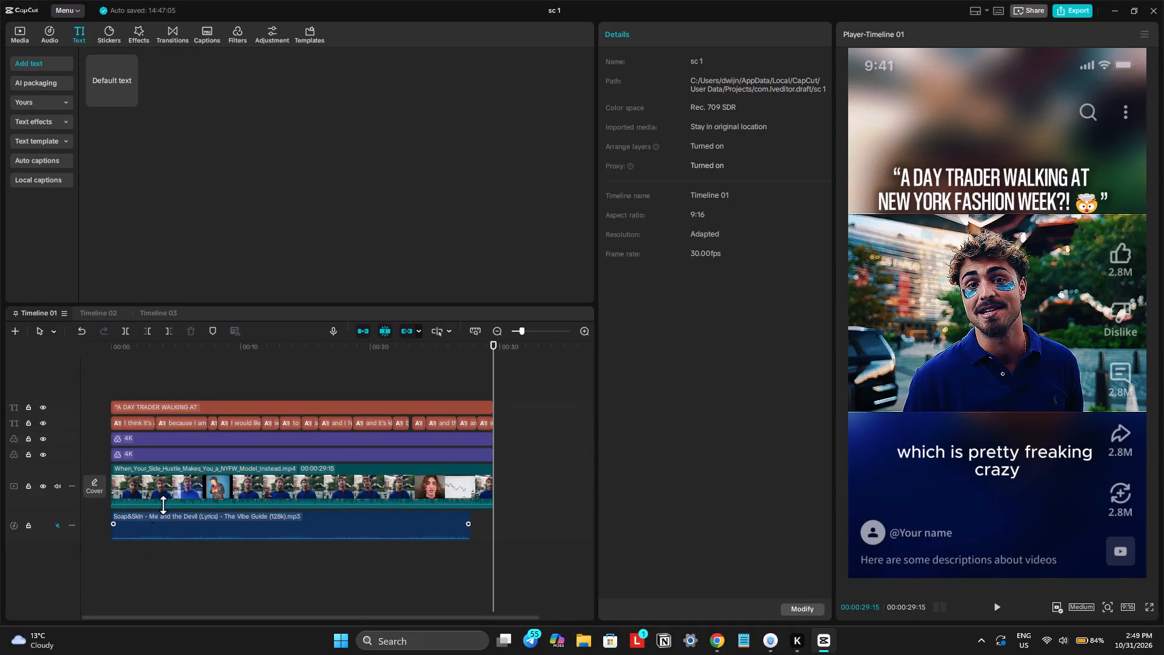
Play Timeline 01 from the start to about 5 seconds to check the hook text and captions.
left_click_drag(141, 354, 138, 354)
left_click_drag(138, 354, 52, 373)
key("space")
scroll(149, 441, "up", 8, "ctrl")
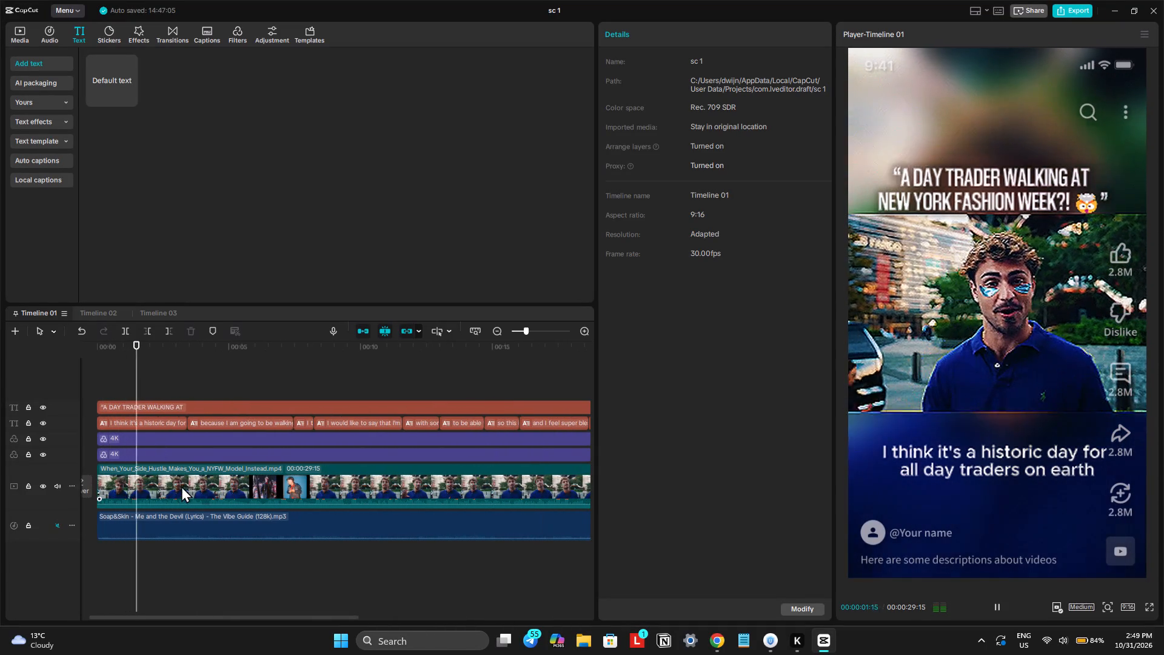
scroll(181, 489, "up", 5, "ctrl")
scroll(181, 490, "right", 1)
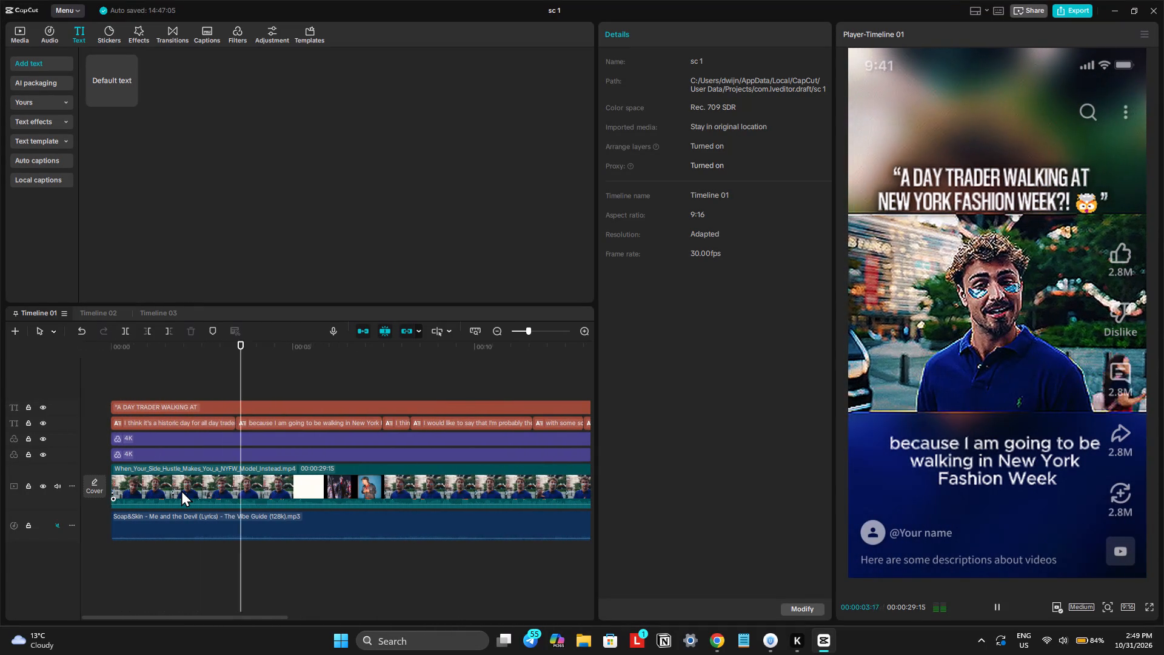
scroll(181, 490, "up", 8, "ctrl")
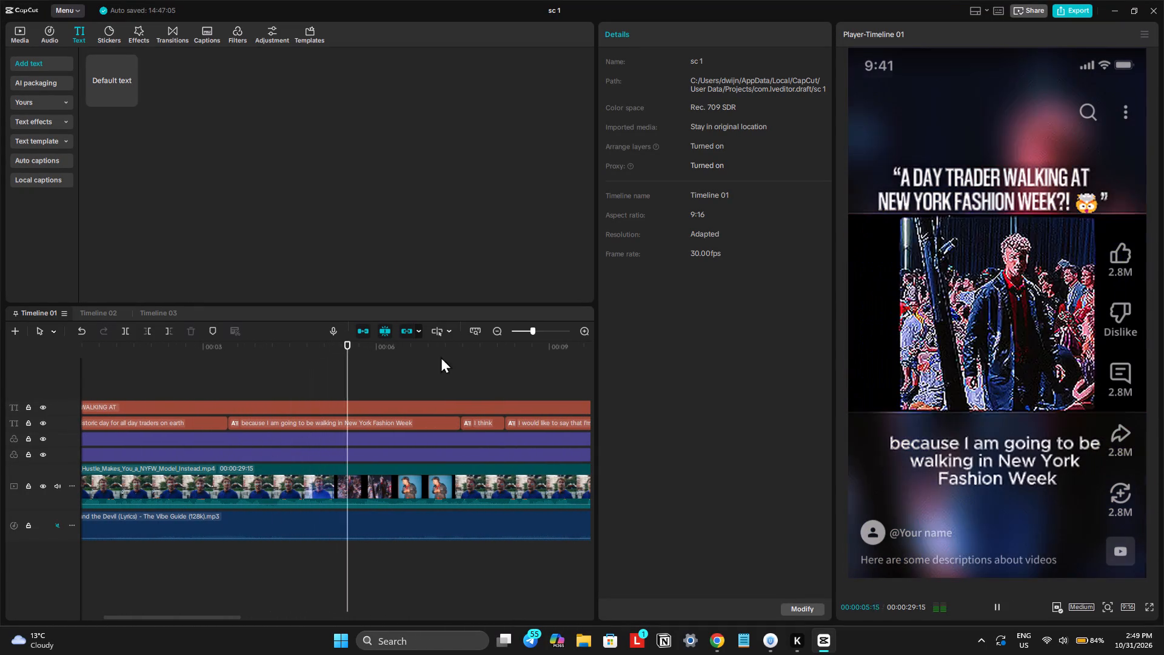
key("space")
Park the playhead at about 5 seconds and select all the caption clips on Timeline 01's caption track.
left_click(476, 331)
left_click_drag(501, 425, 343, 425)
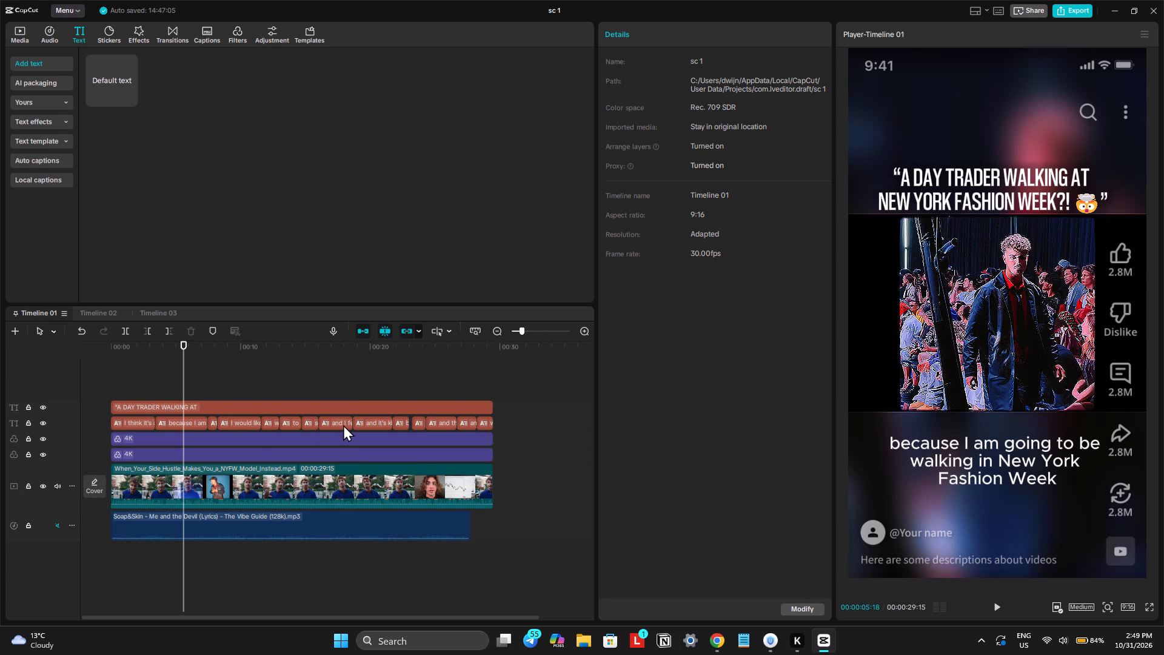
left_click_drag(343, 425, 98, 425)
left_click(98, 425)
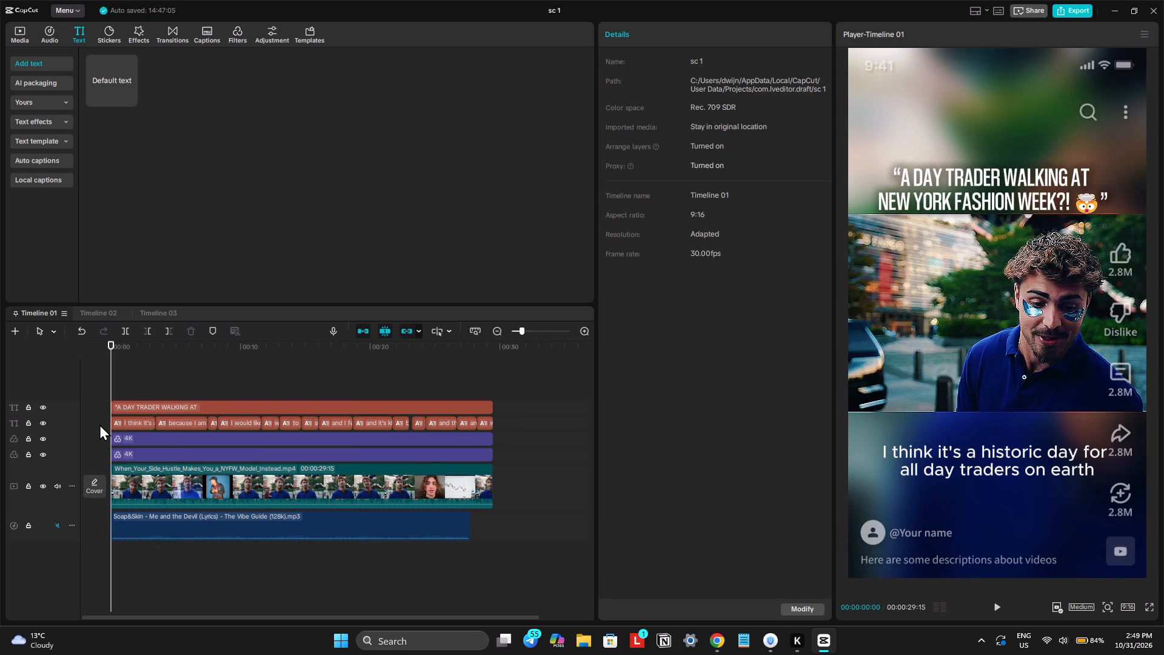
left_click_drag(101, 422, 178, 422)
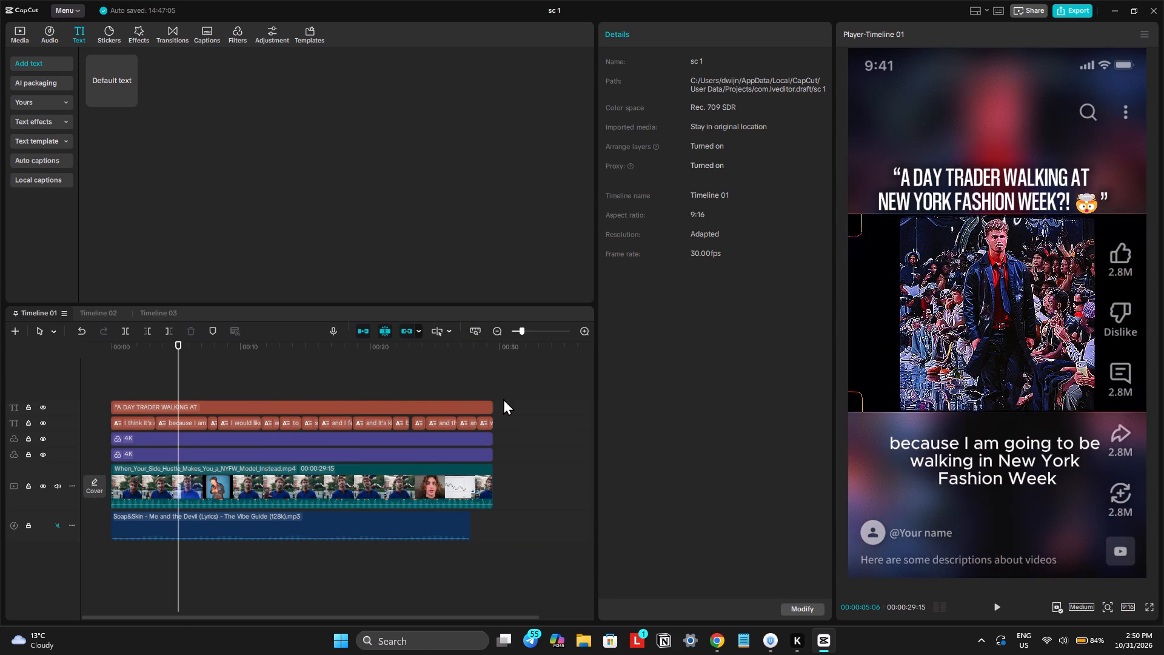
left_click_drag(500, 415, 130, 426)
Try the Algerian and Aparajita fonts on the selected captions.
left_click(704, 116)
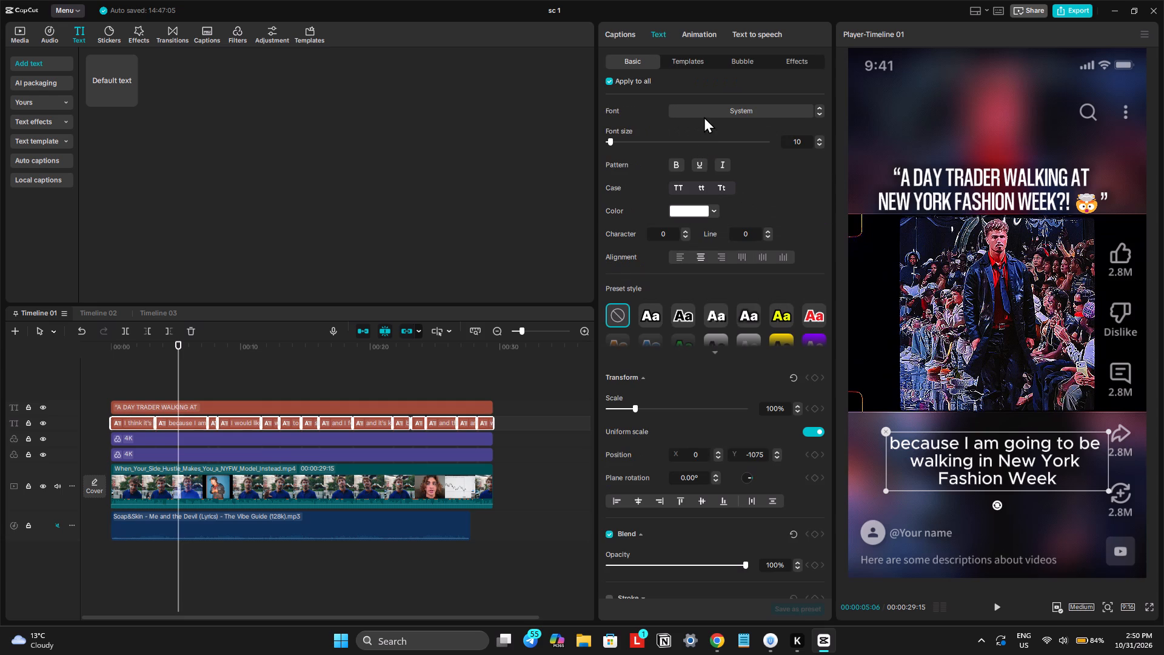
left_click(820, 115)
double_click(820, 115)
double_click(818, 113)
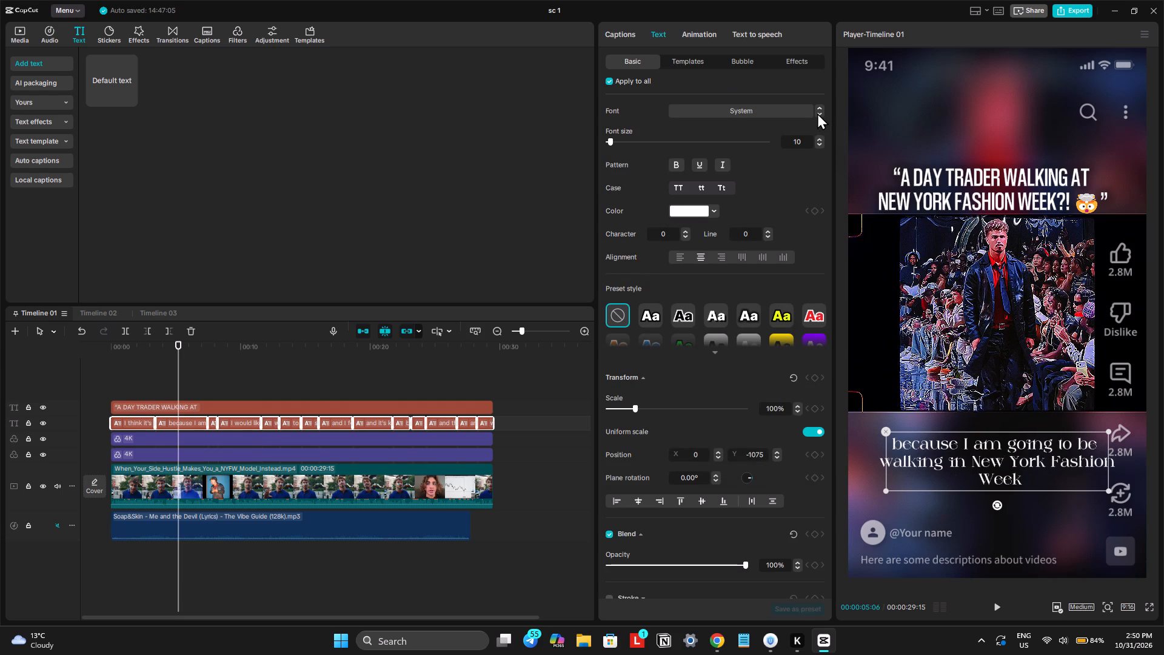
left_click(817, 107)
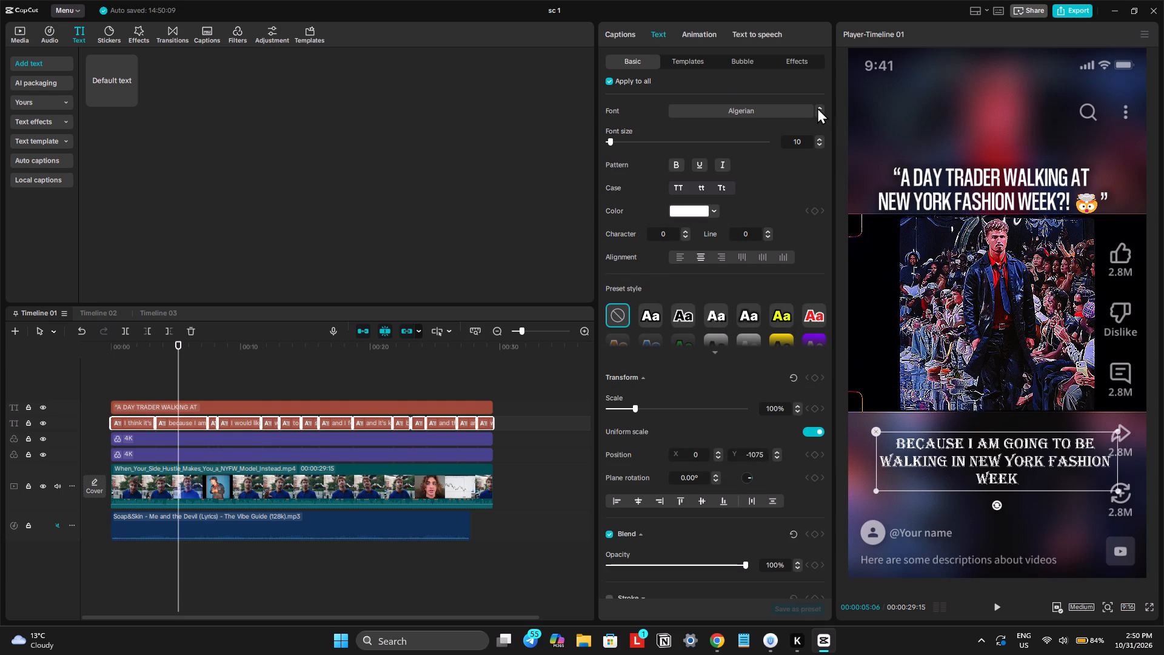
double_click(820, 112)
Set the captions' font to the favourite CreatoDisplay-ExtraBold and their character spacing to -1.
left_click(800, 113)
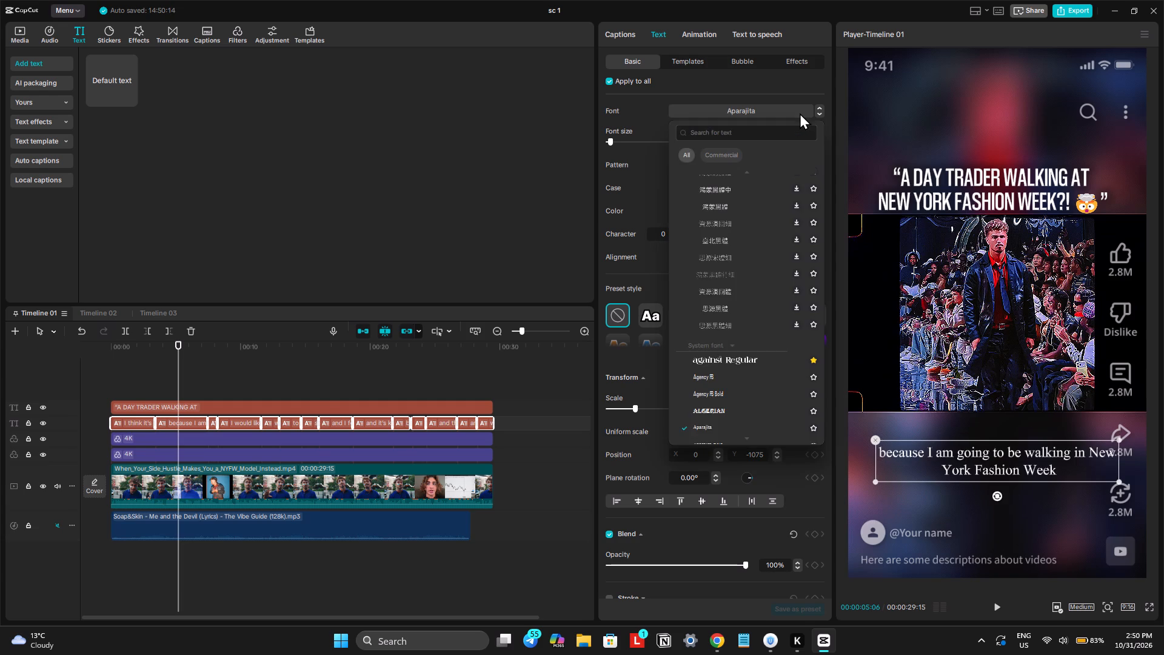
scroll(740, 372, "up", 3)
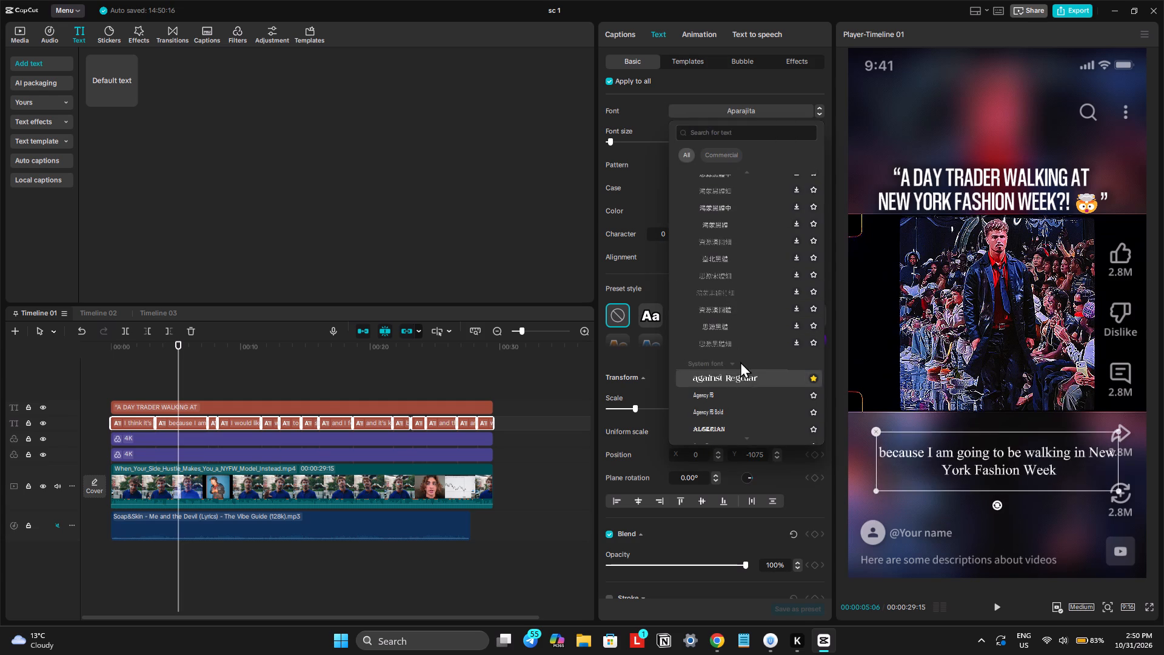
scroll(740, 361, "up", 17)
scroll(758, 378, "up", 20)
scroll(758, 378, "up", 20)
scroll(758, 378, "up", 20)
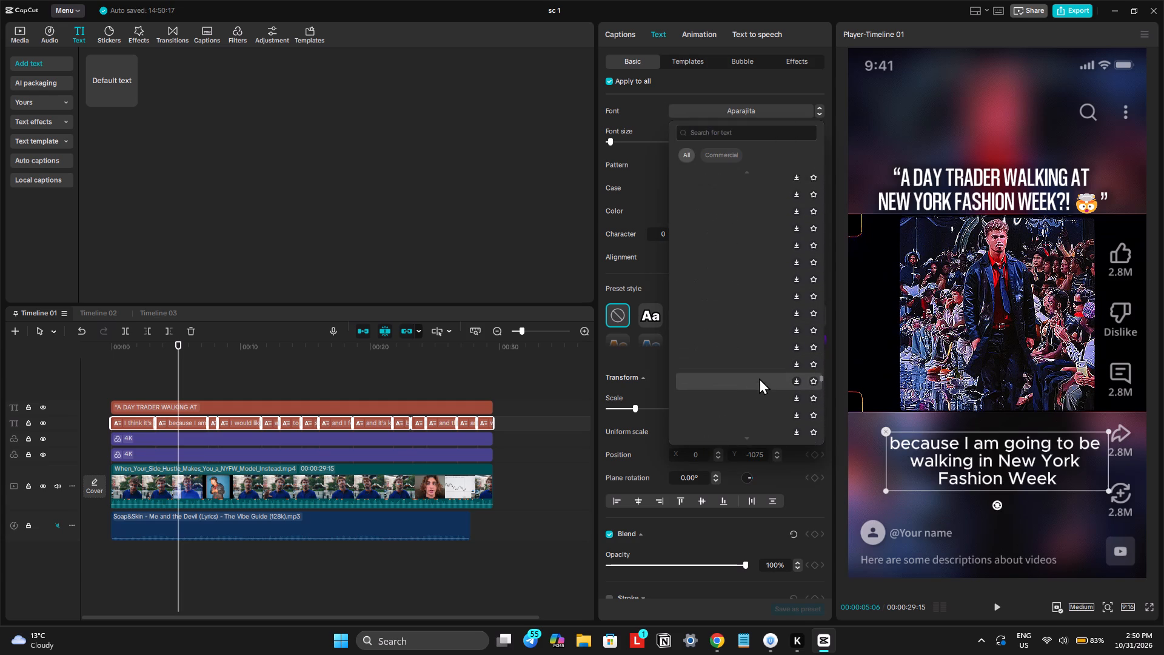
scroll(759, 378, "up", 20)
scroll(759, 378, "up", 20)
scroll(759, 378, "up", 20)
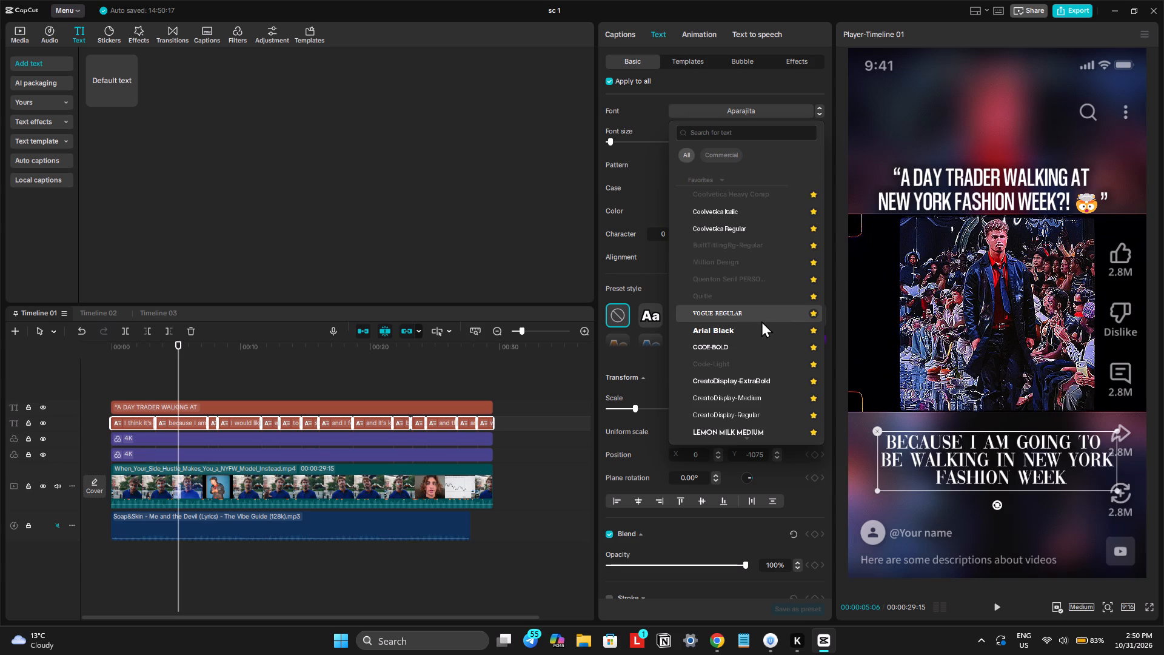
scroll(761, 321, "up", 20)
scroll(761, 321, "up", 20)
scroll(761, 321, "up", 20)
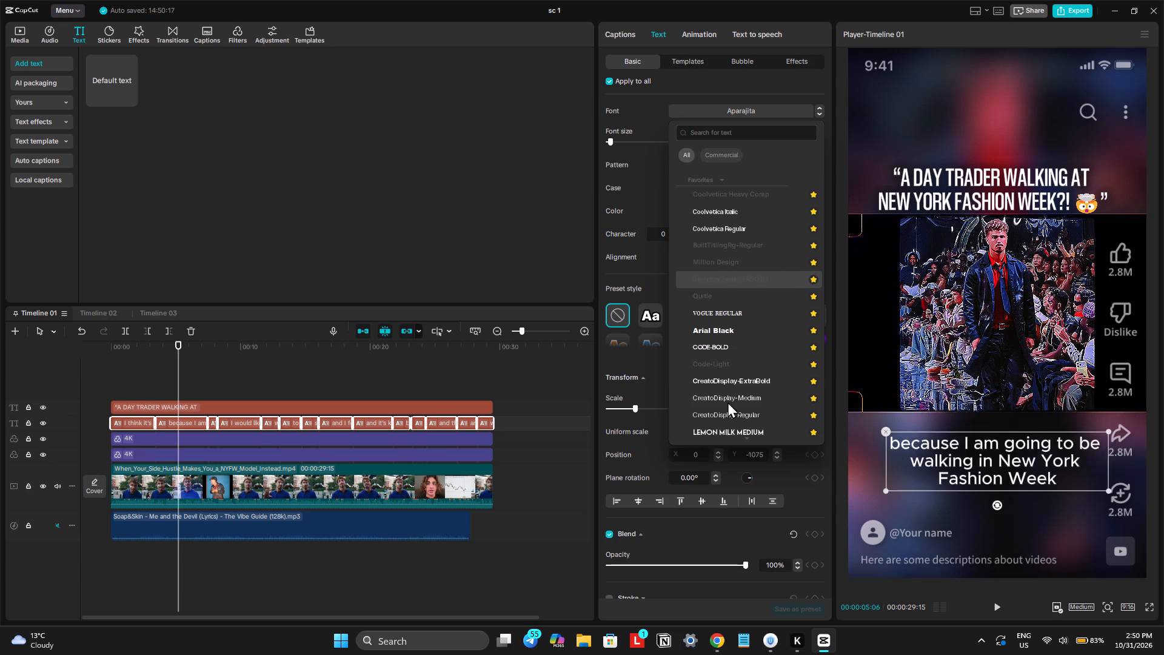
scroll(737, 448, "down", 1)
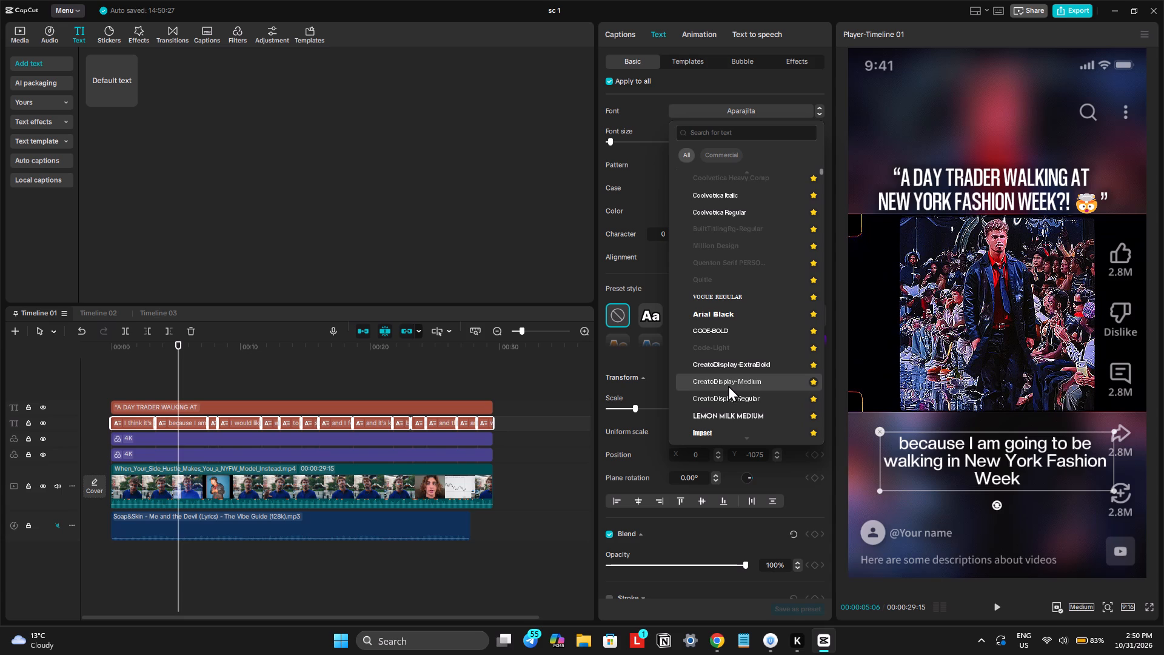
scroll(726, 390, "down", 2)
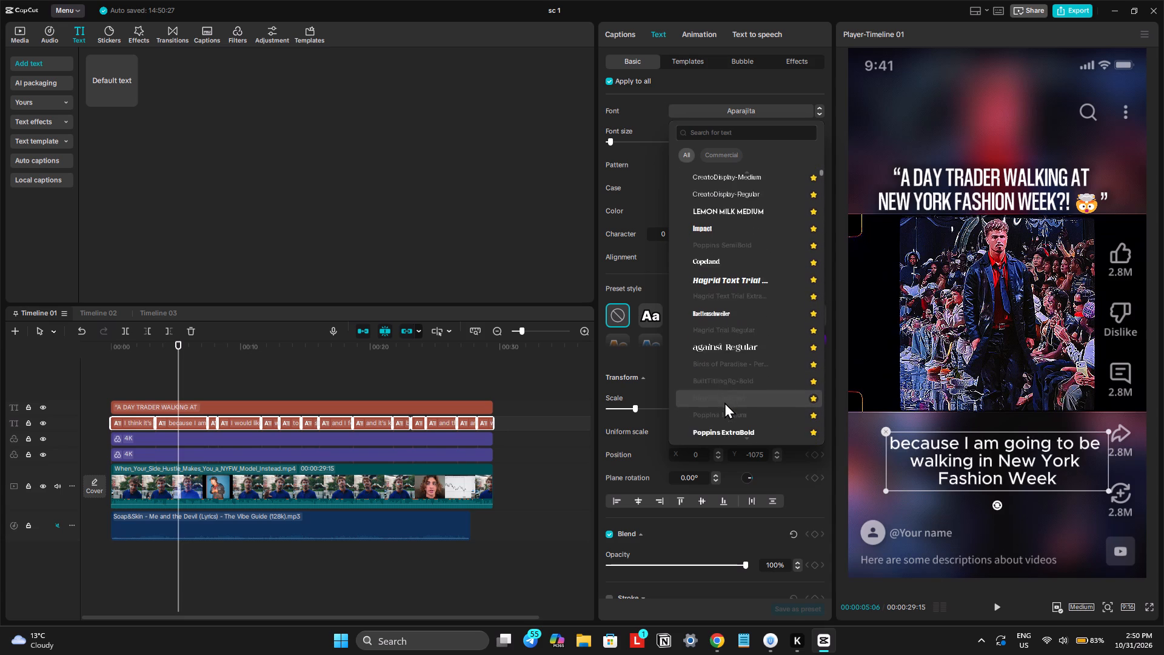
scroll(724, 402, "down", 1)
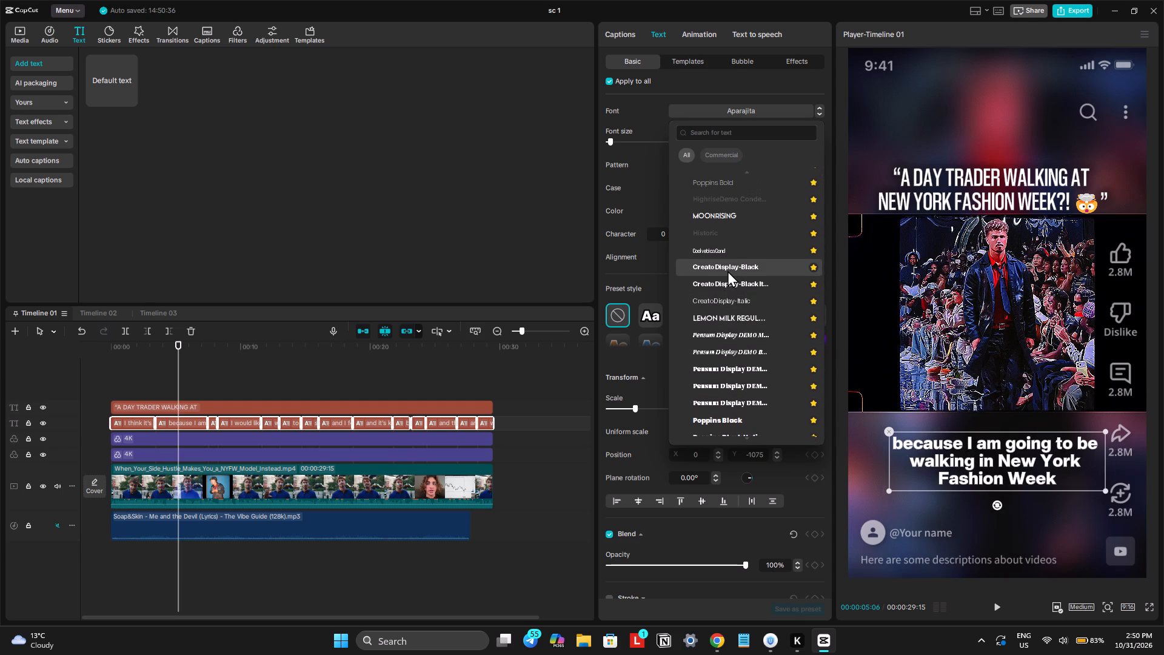
scroll(727, 270, "up", 2)
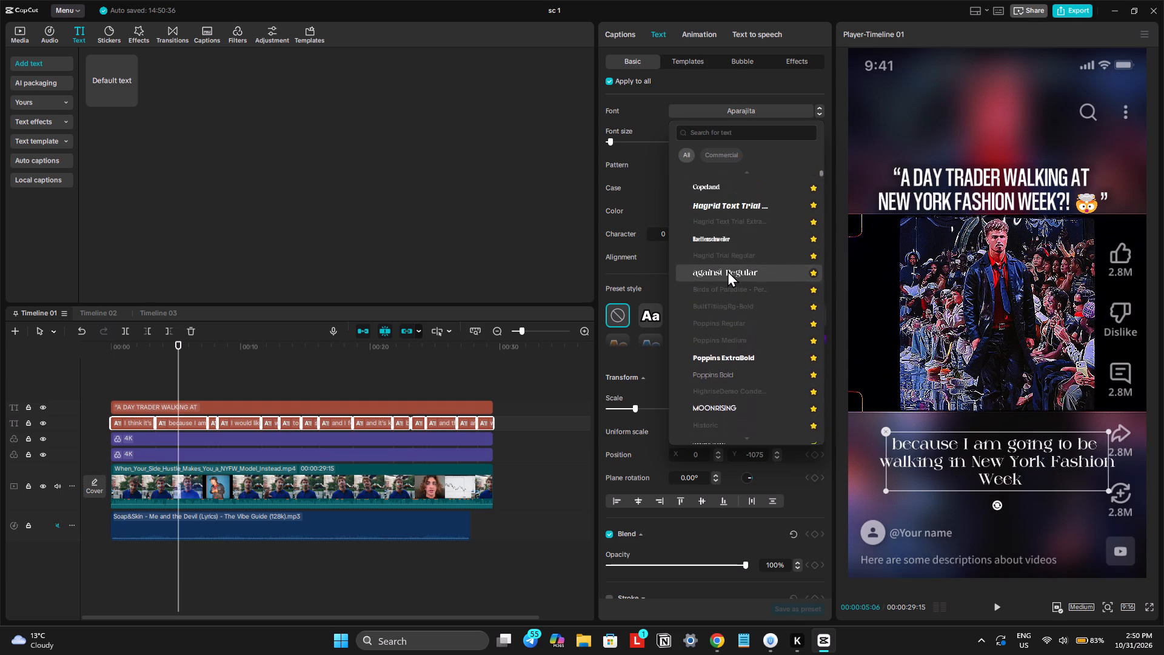
scroll(727, 270, "up", 2)
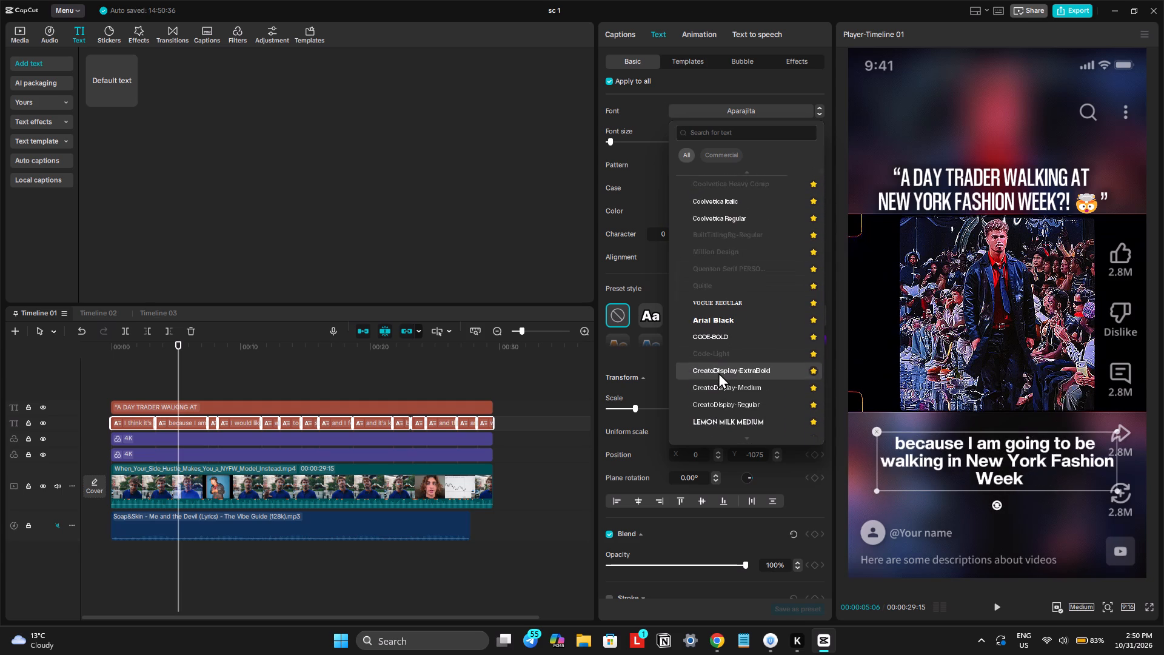
left_click(718, 372)
left_click(684, 235)
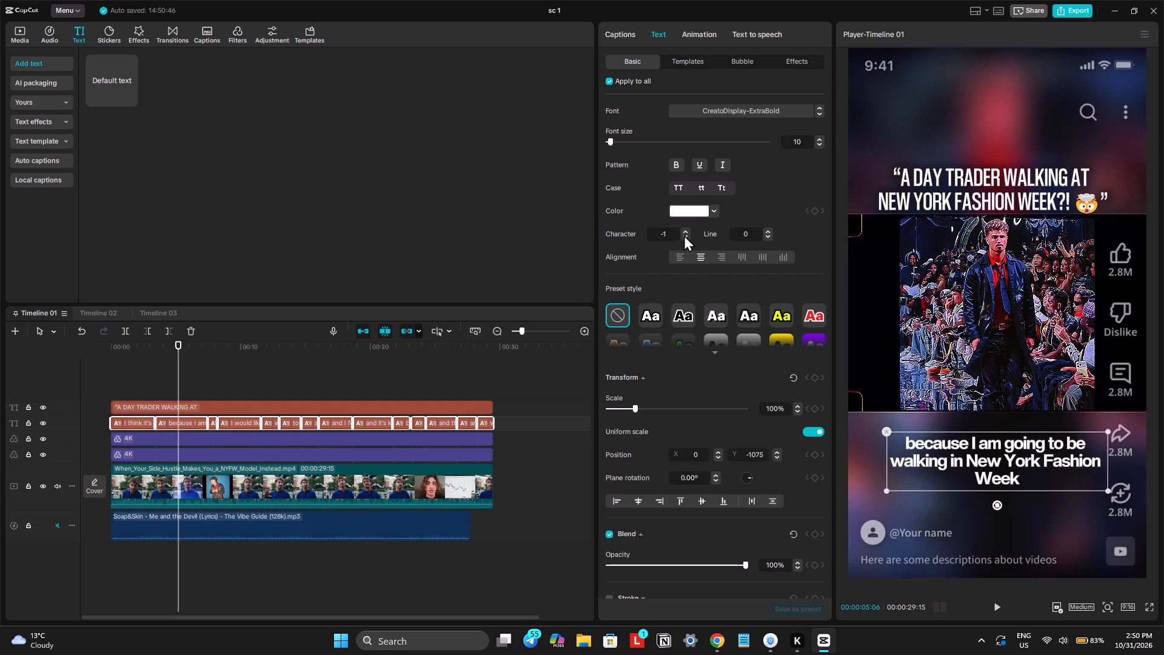
Add a black shadow to all captions with 54% opacity and 56% blurriness.
scroll(686, 240, "down", 7)
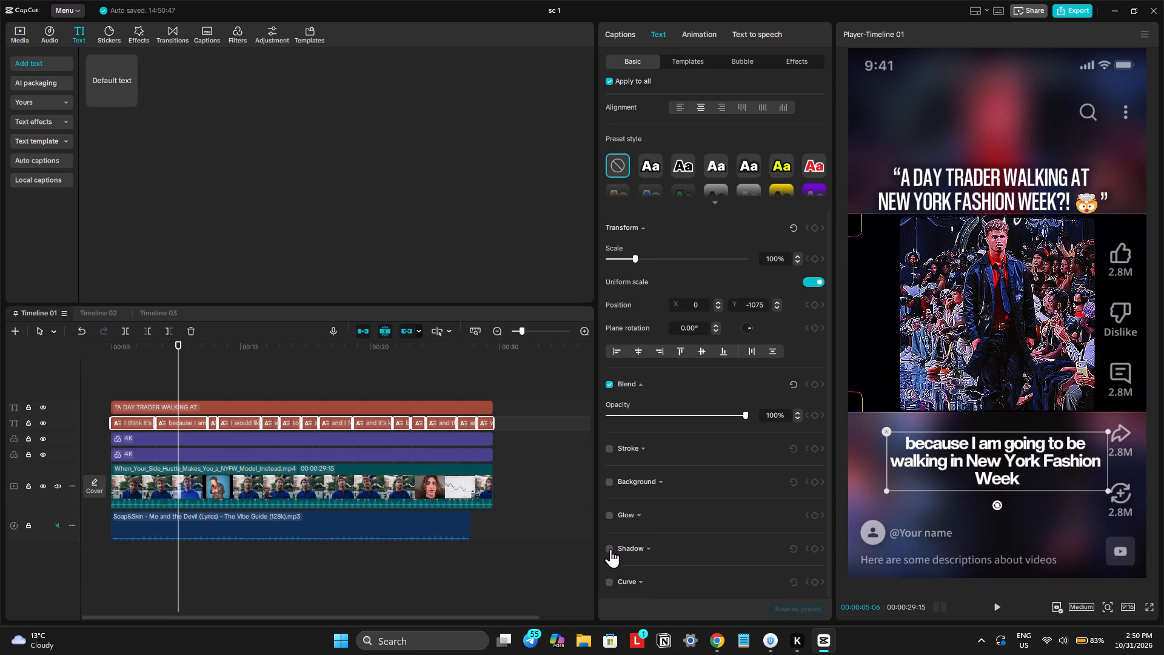
left_click(610, 549)
scroll(625, 525, "down", 6)
left_click_drag(629, 497, 673, 499)
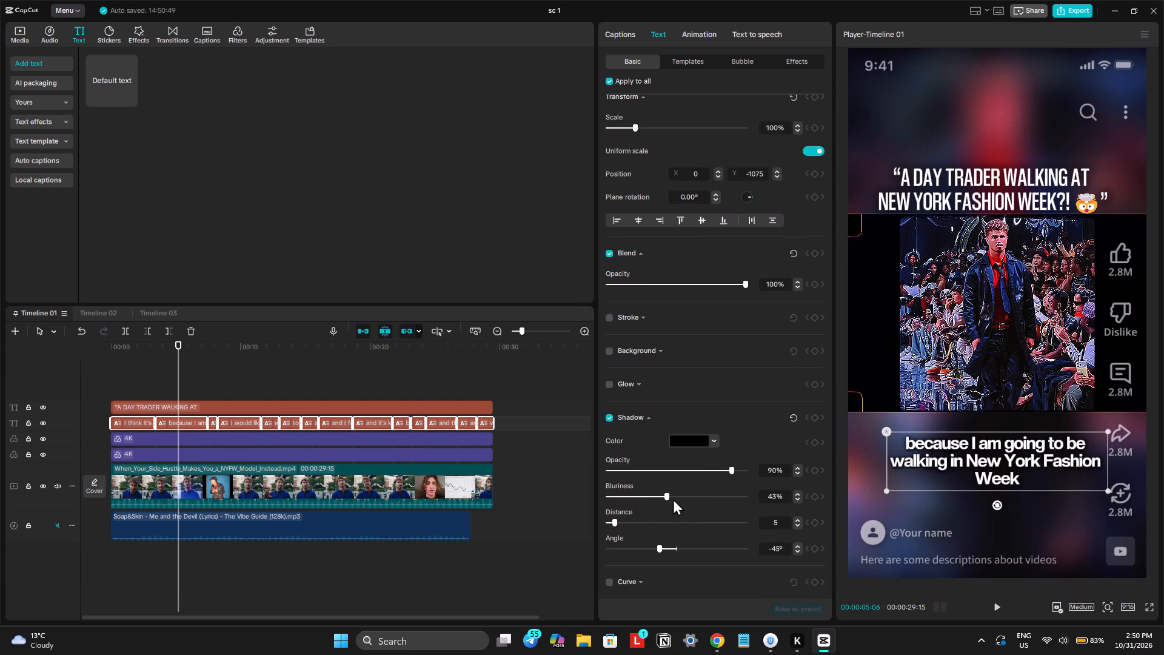
left_click_drag(673, 499, 674, 499)
left_click(703, 469)
left_click(682, 473)
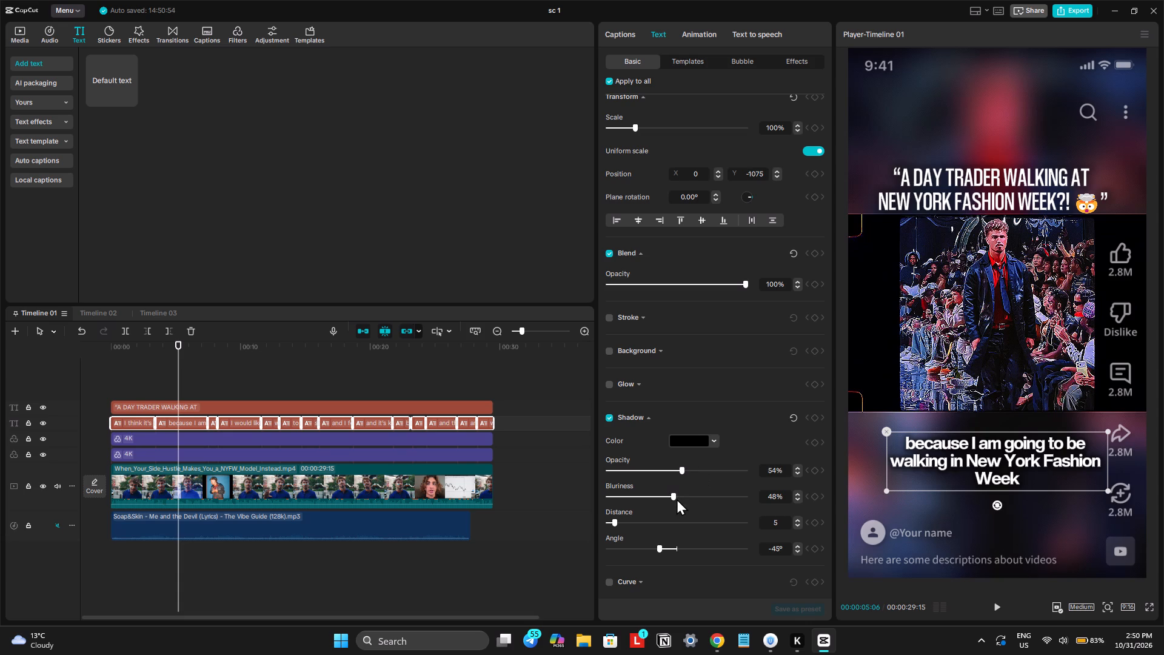
left_click(677, 499)
left_click(685, 499)
Apply the Random 3 caption animation to all the selected captions.
left_click(704, 34)
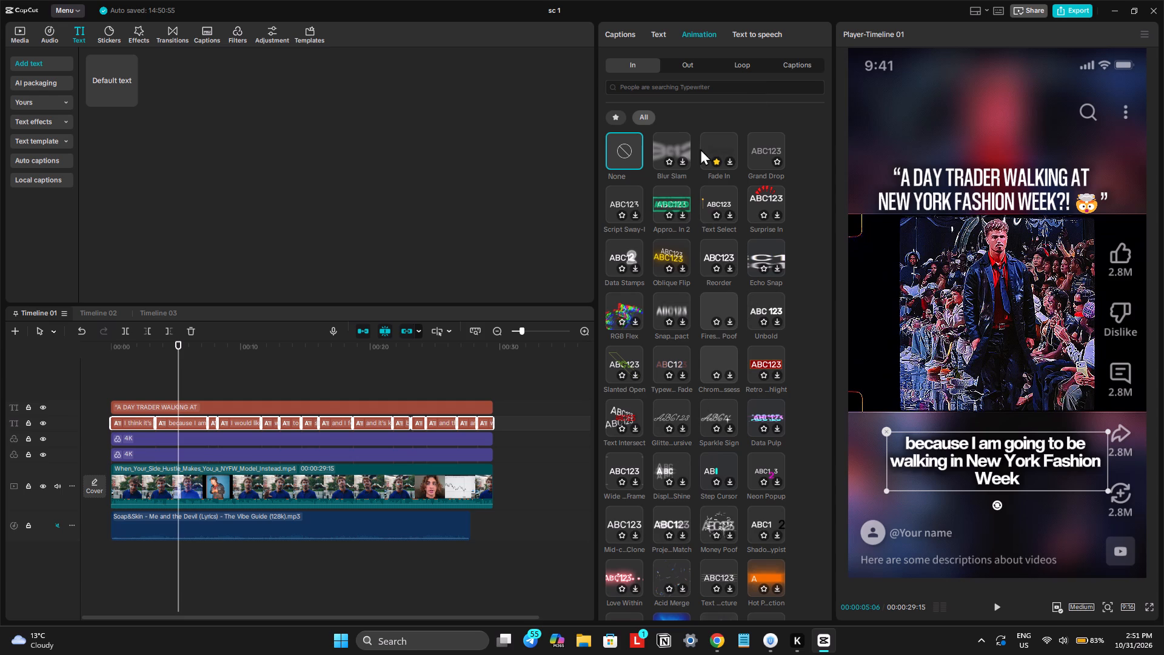
left_click(798, 64)
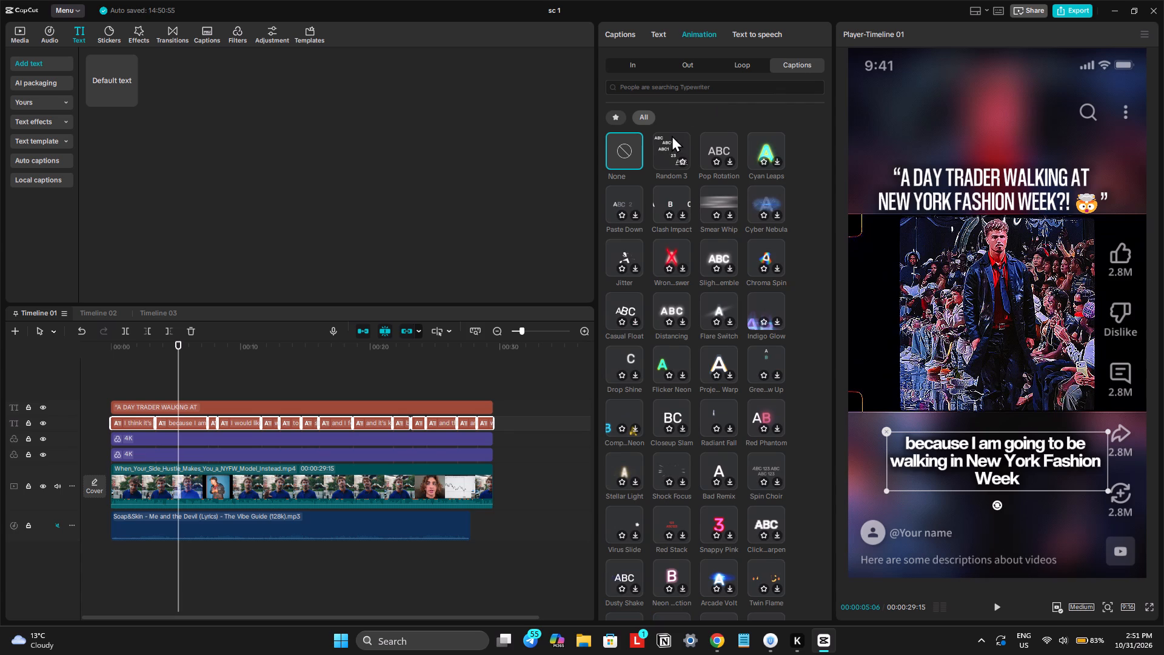
left_click(673, 149)
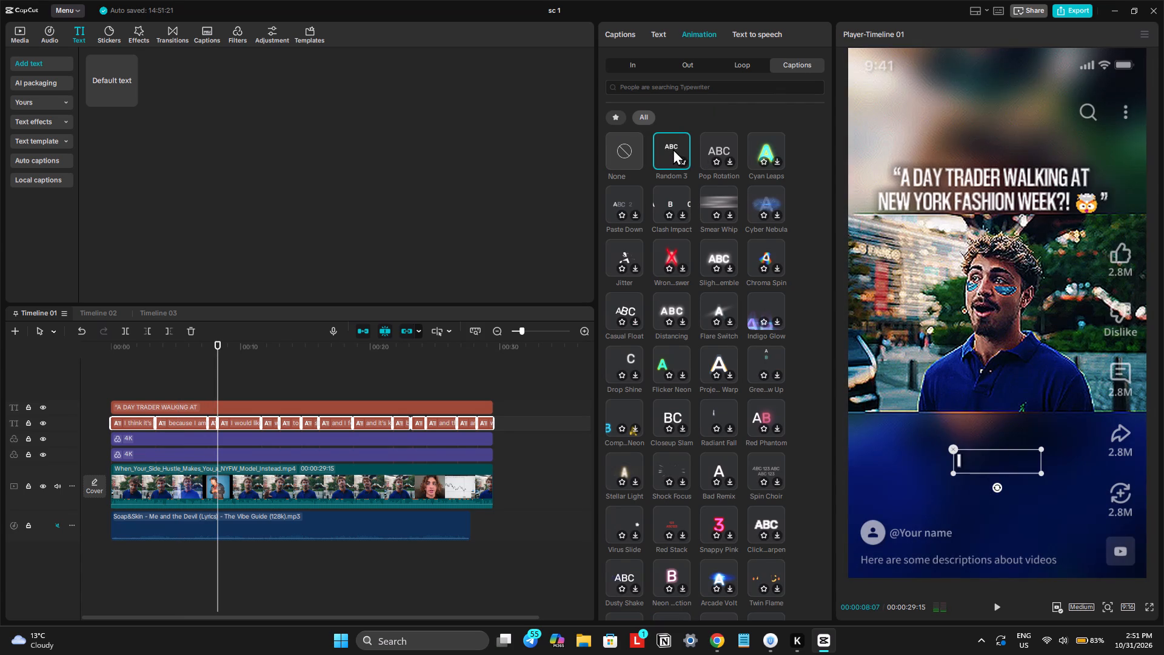
Play the animated captions through to the end of Timeline 01, marking the Random 3 animation as a favourite.
key("space")
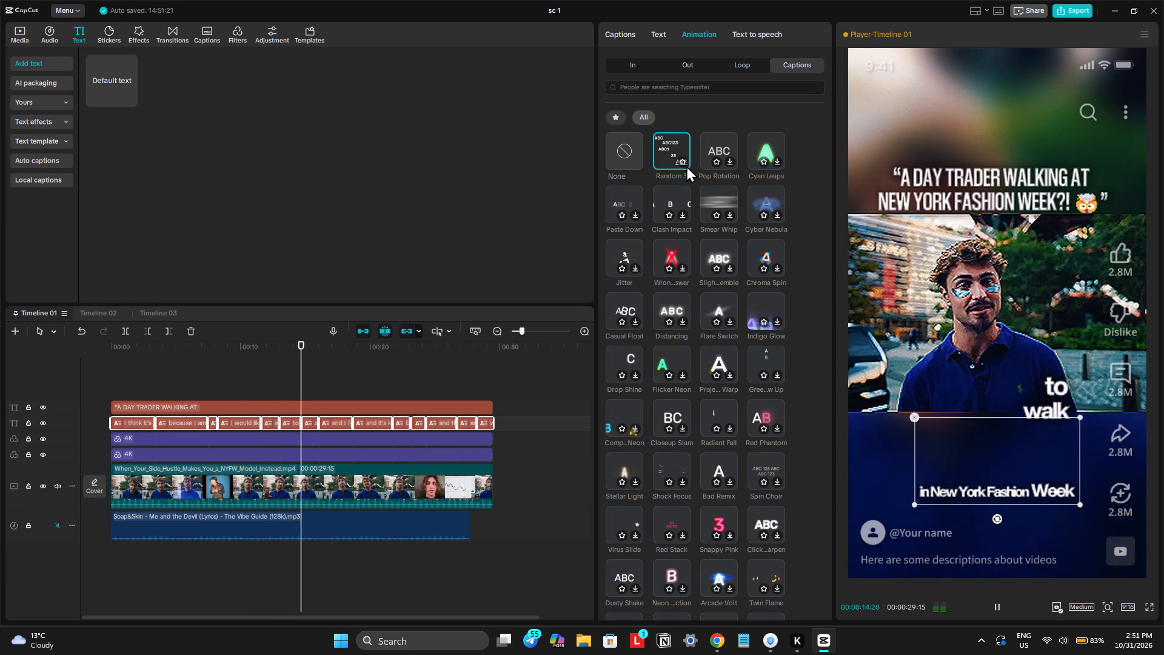
left_click(684, 161)
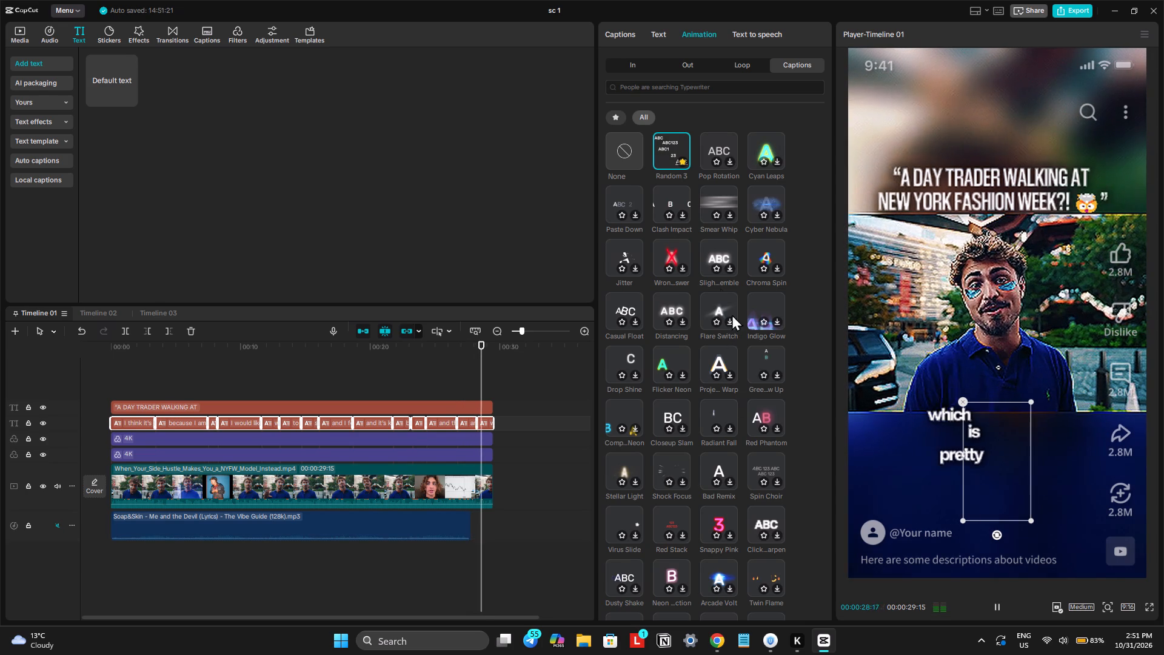
Soften the captions' shadow to 21% opacity and 23% blurriness.
left_click(663, 38)
scroll(700, 308, "down", 6)
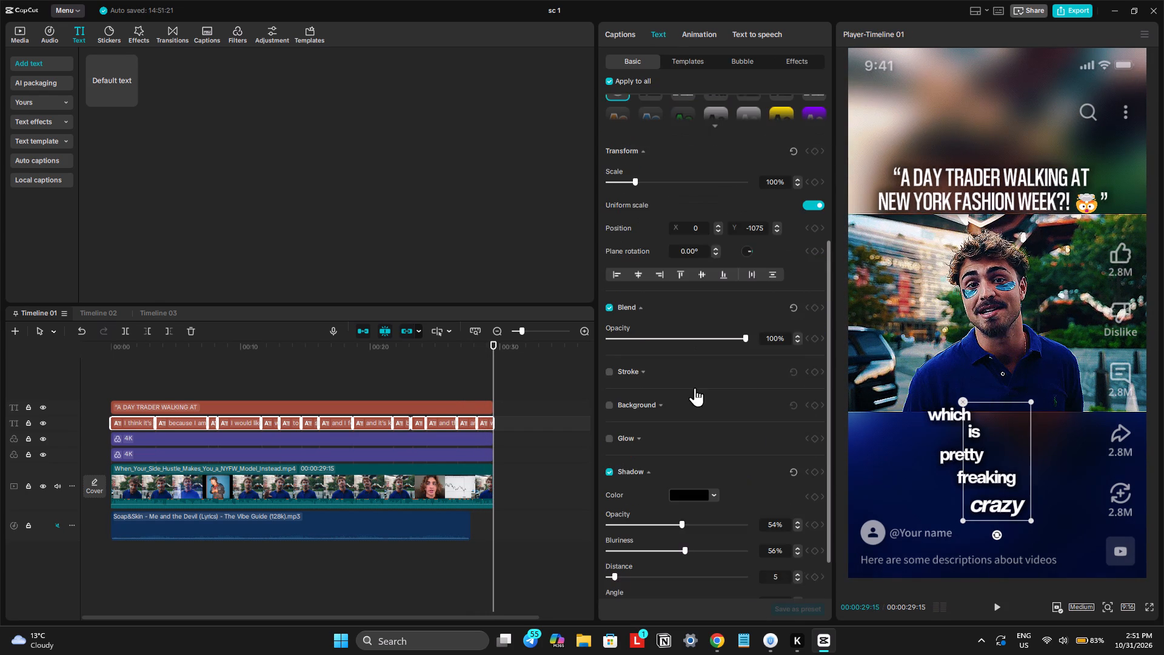
left_click_drag(666, 471, 640, 475)
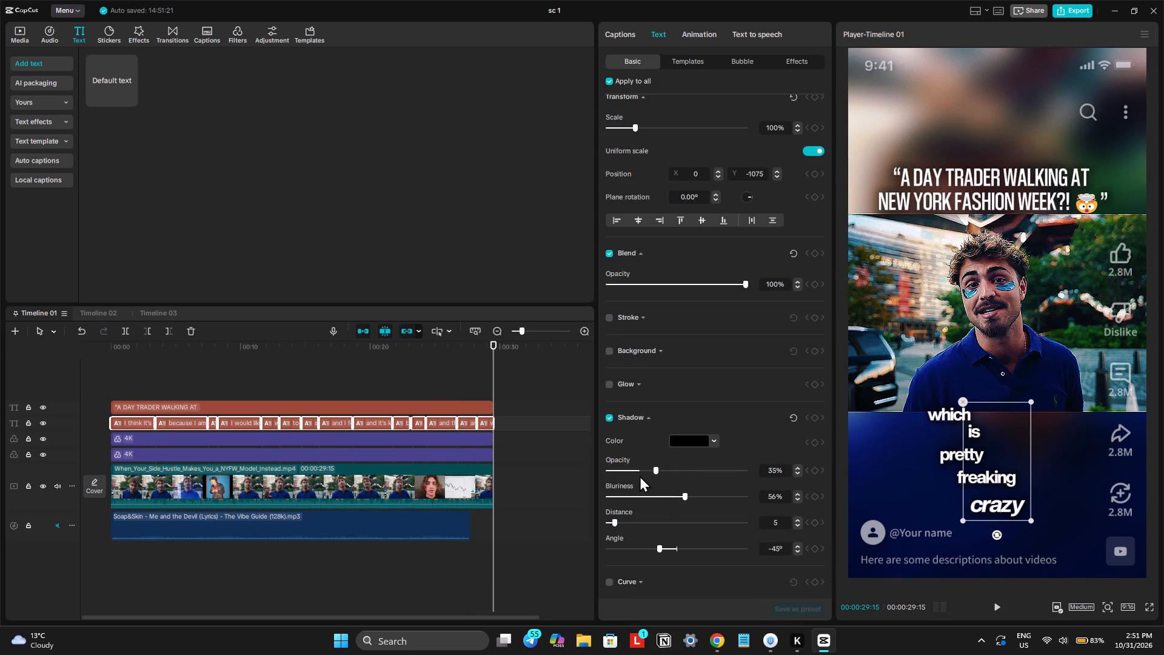
left_click_drag(640, 475, 637, 475)
left_click(643, 494)
Raise the shadow opacity of all captions to 62%.
left_click_drag(638, 466, 692, 474)
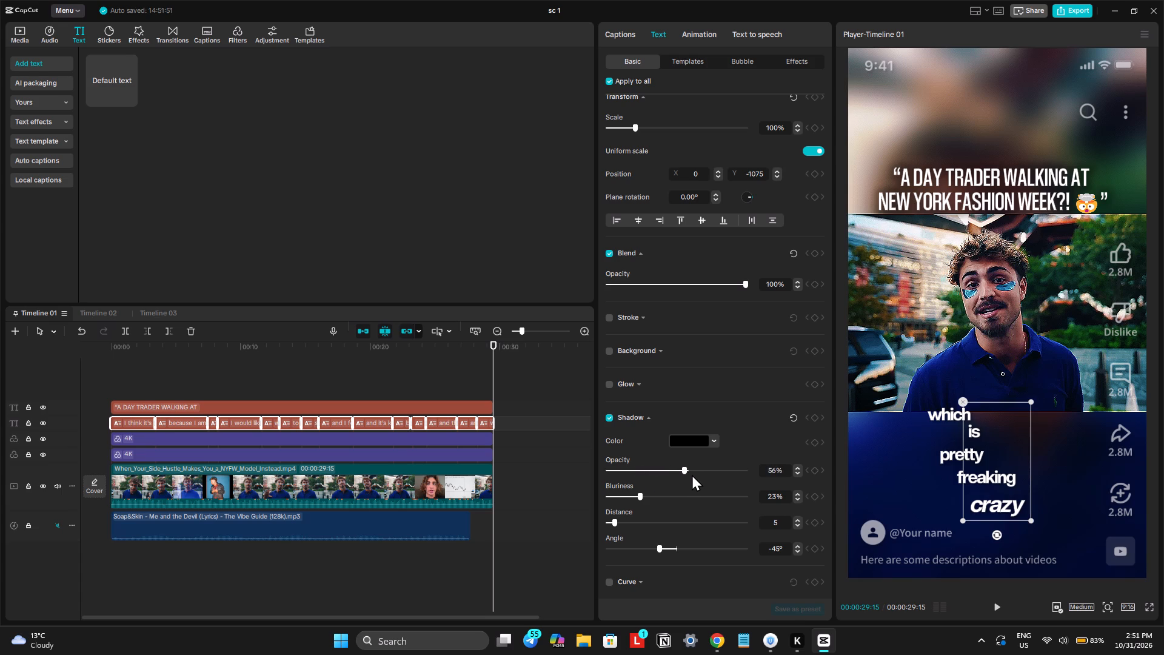
left_click_drag(692, 474, 694, 474)
Move all captions up beside the speaker, to about X -498, Y -139, and preview them from the start.
left_click_drag(997, 458, 964, 370)
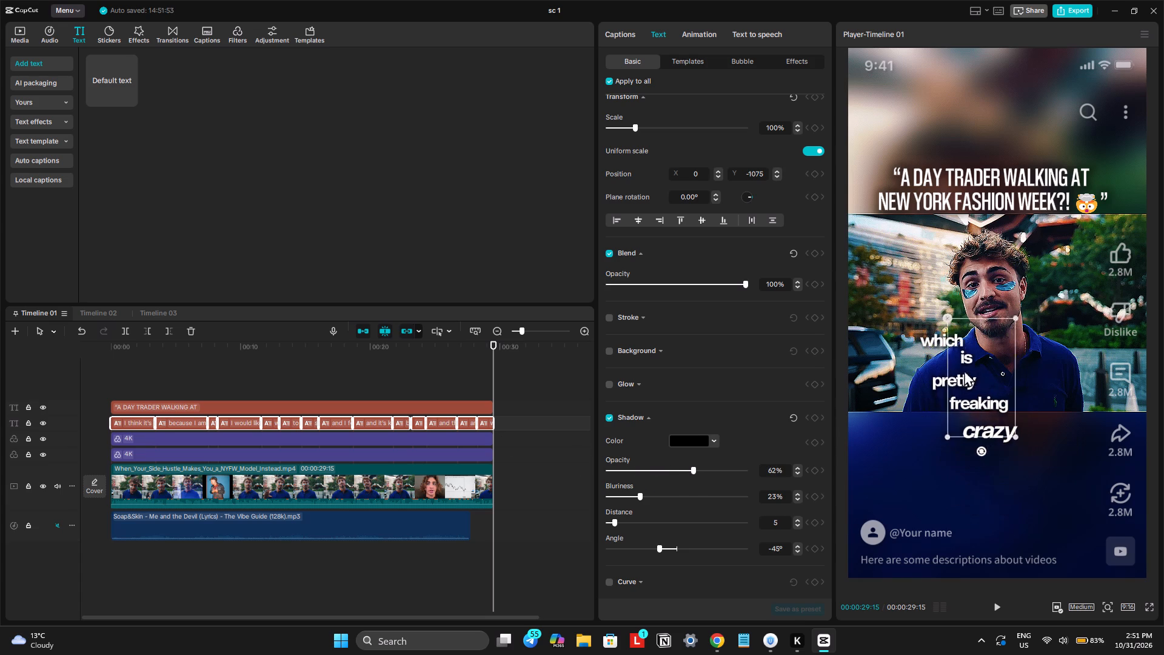
left_click_drag(964, 370, 929, 329)
key("space")
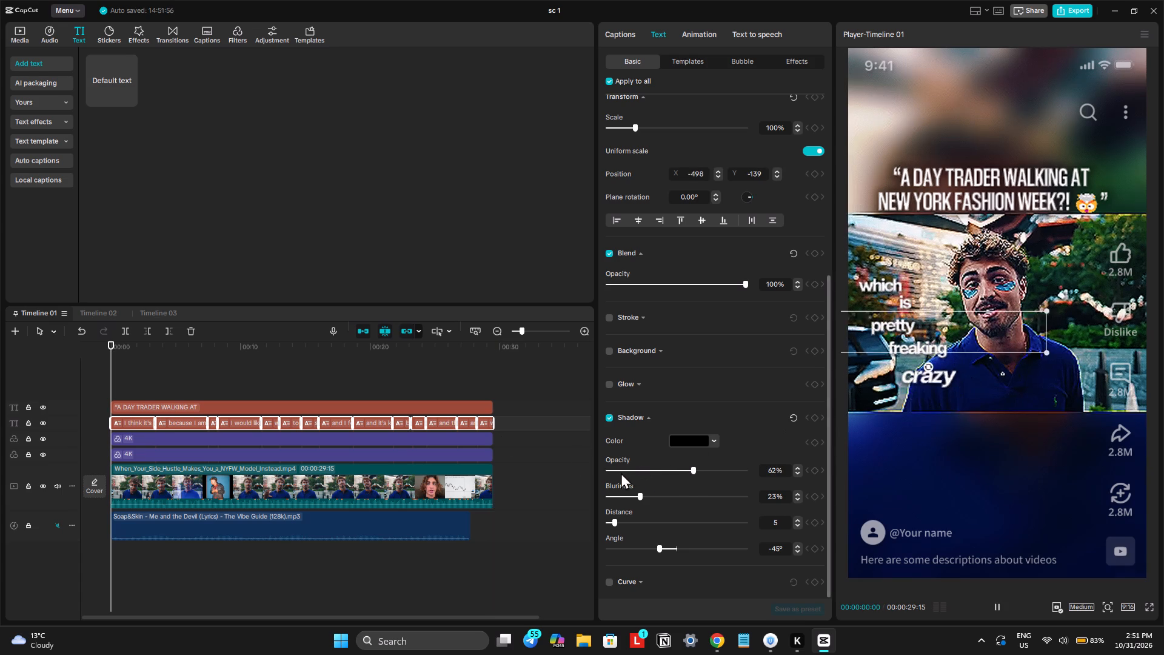
scroll(599, 492, "up", 7, "ctrl")
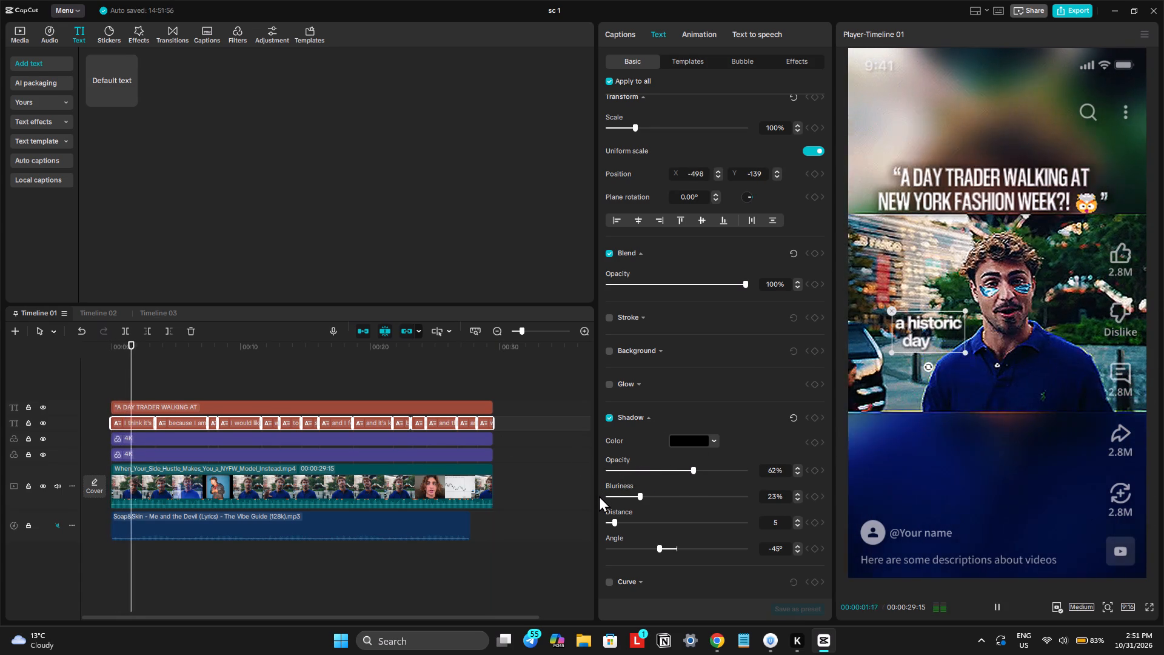
scroll(610, 505, "up", 4, "ctrl")
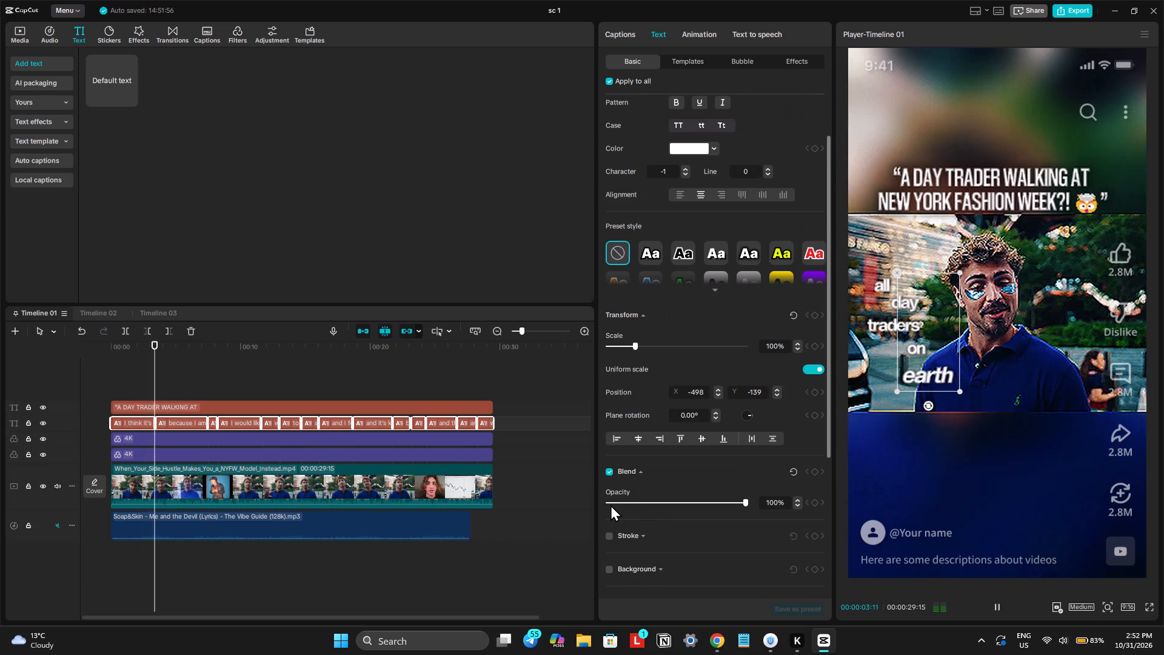
key("space")
Set the scale of all captions to 101% and briefly play the video.
left_click(798, 345)
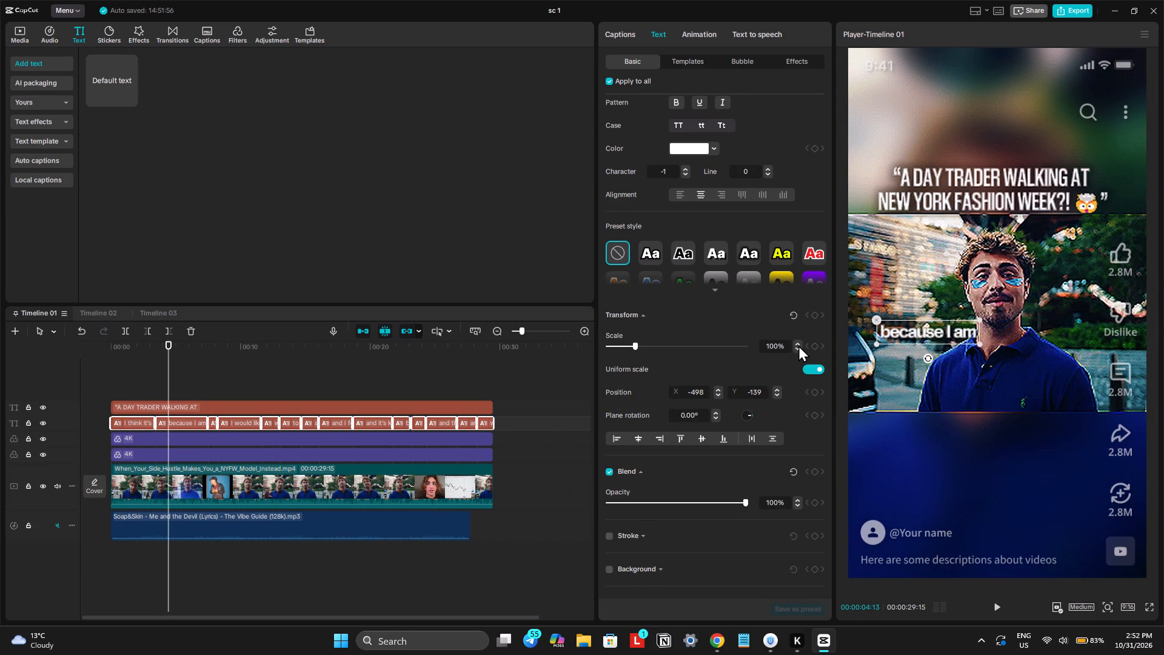
key("space")
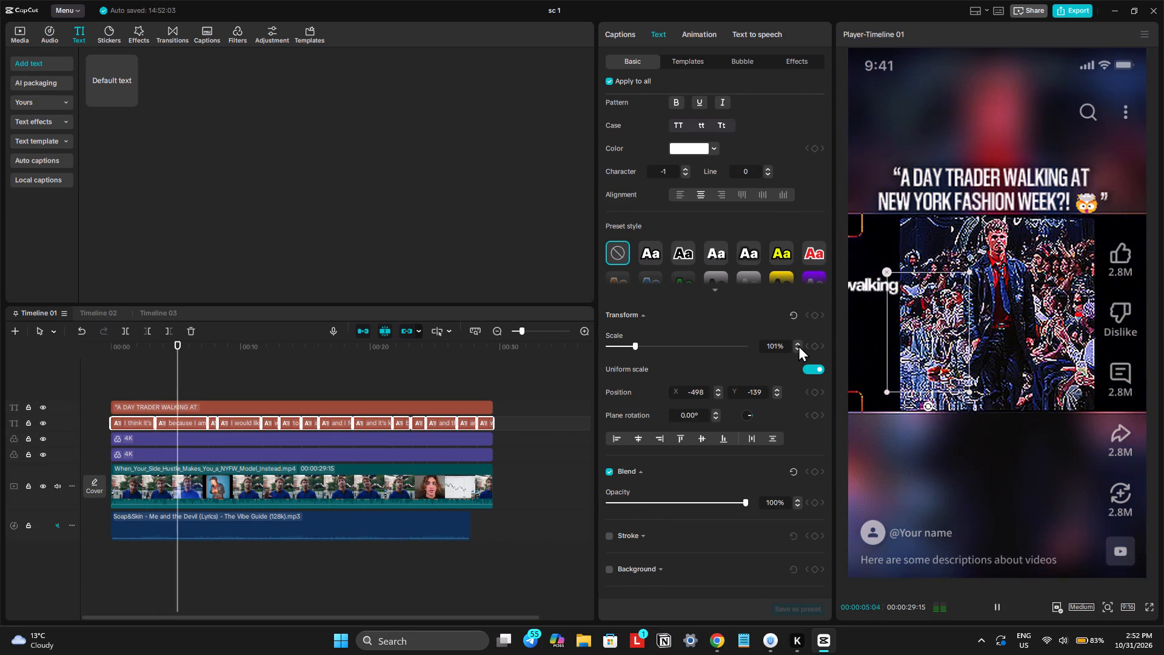
key("space")
Nudge all captions inward to about X -439, Y -122 and play the video through to near the end.
left_click_drag(935, 332, 939, 332)
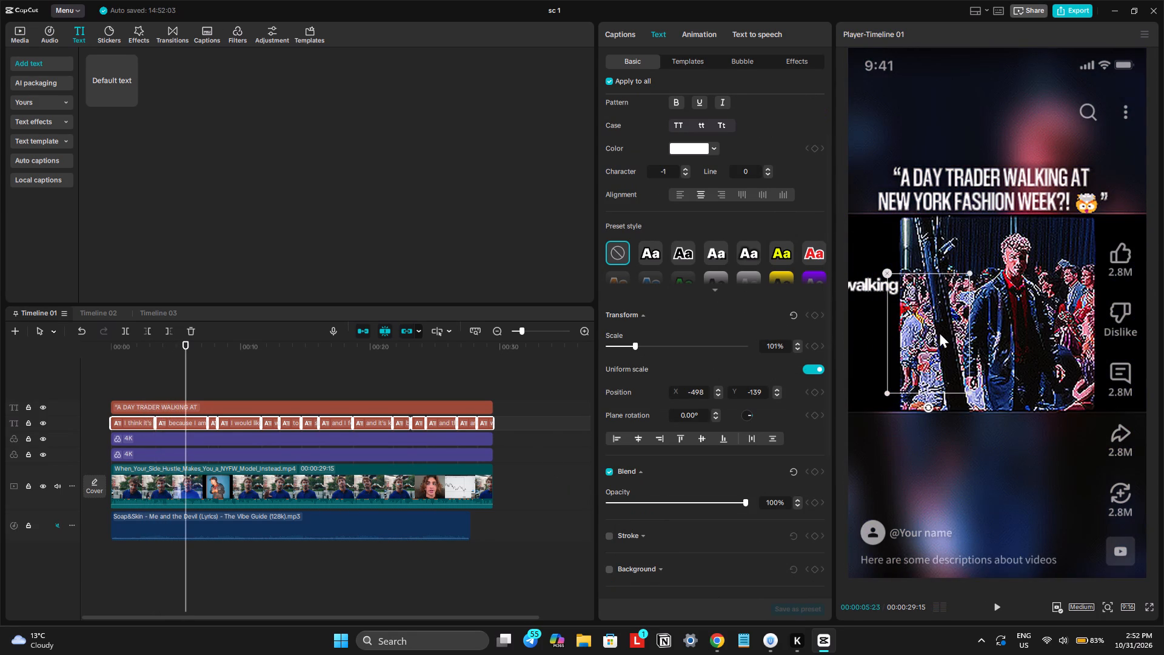
left_click_drag(939, 332, 944, 329)
left_click(946, 328)
key("space")
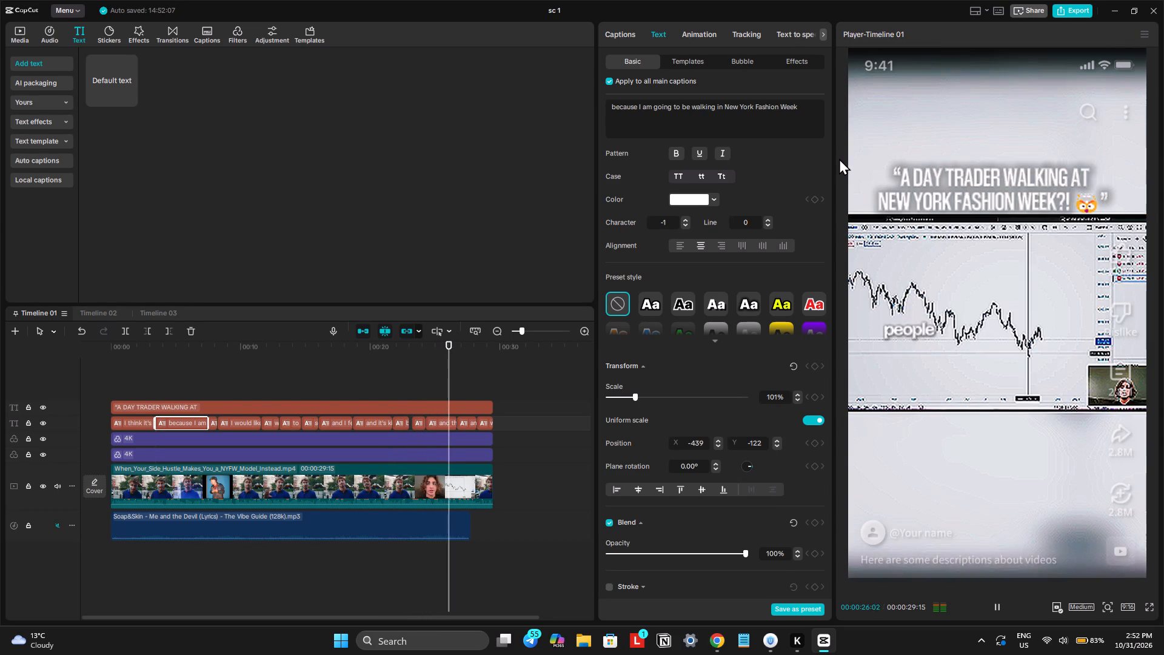
key("space")
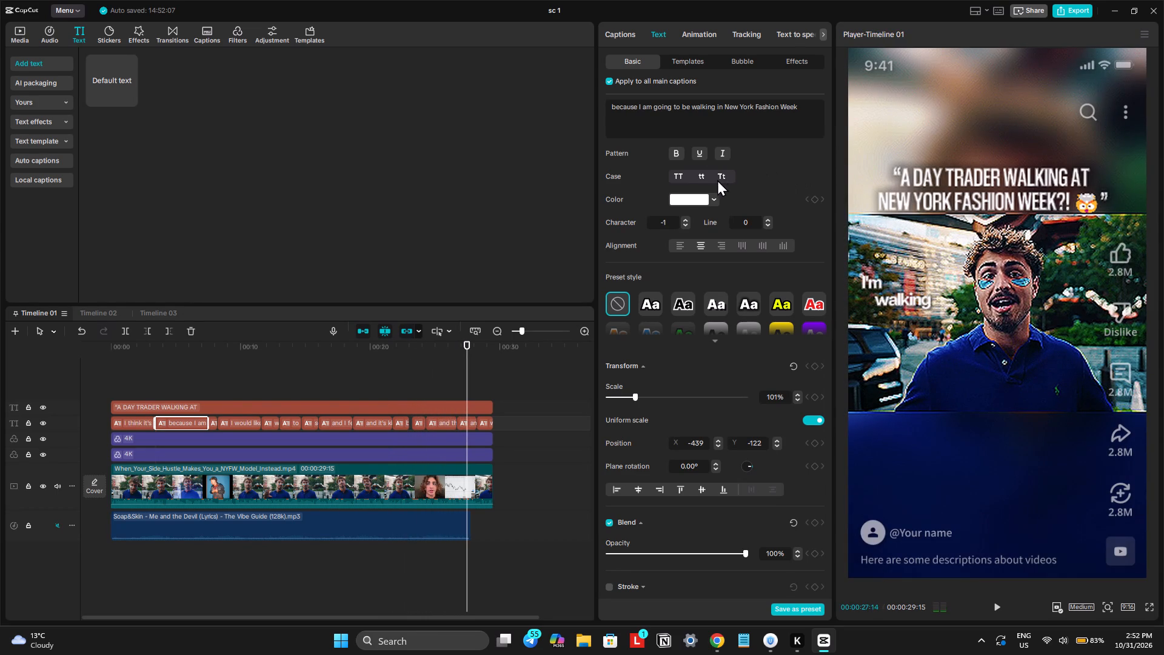
Try several swatches for the caption text colour, finishing on yellow FFDC00 for all main captions, and deselect the caption.
left_click(689, 198)
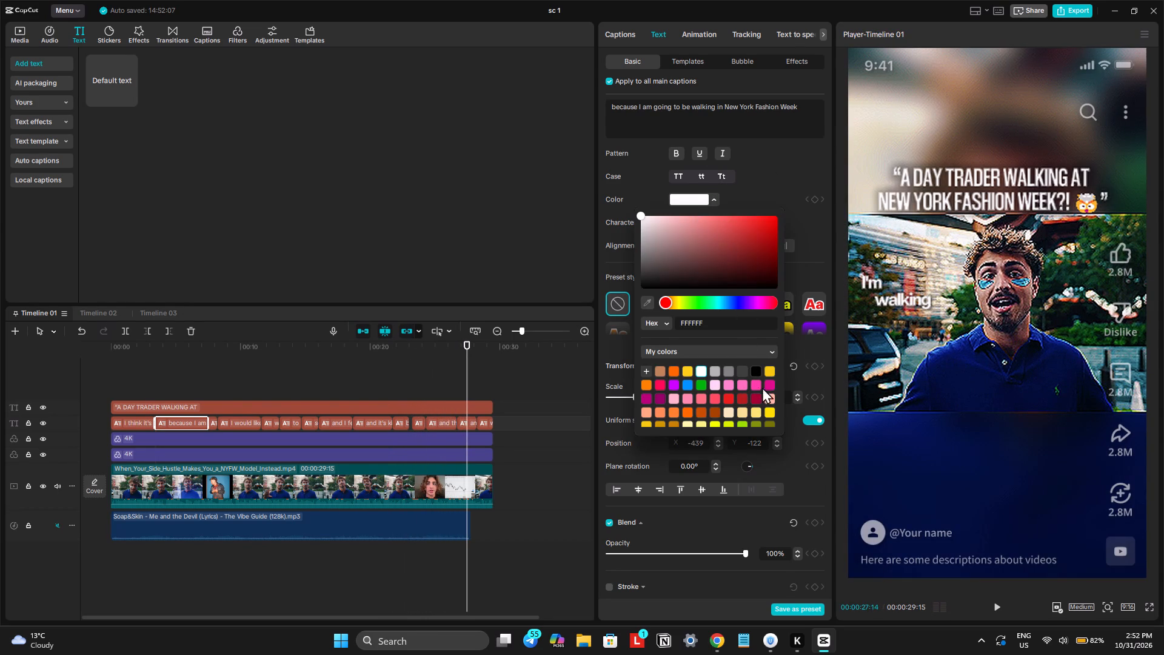
left_click(769, 398)
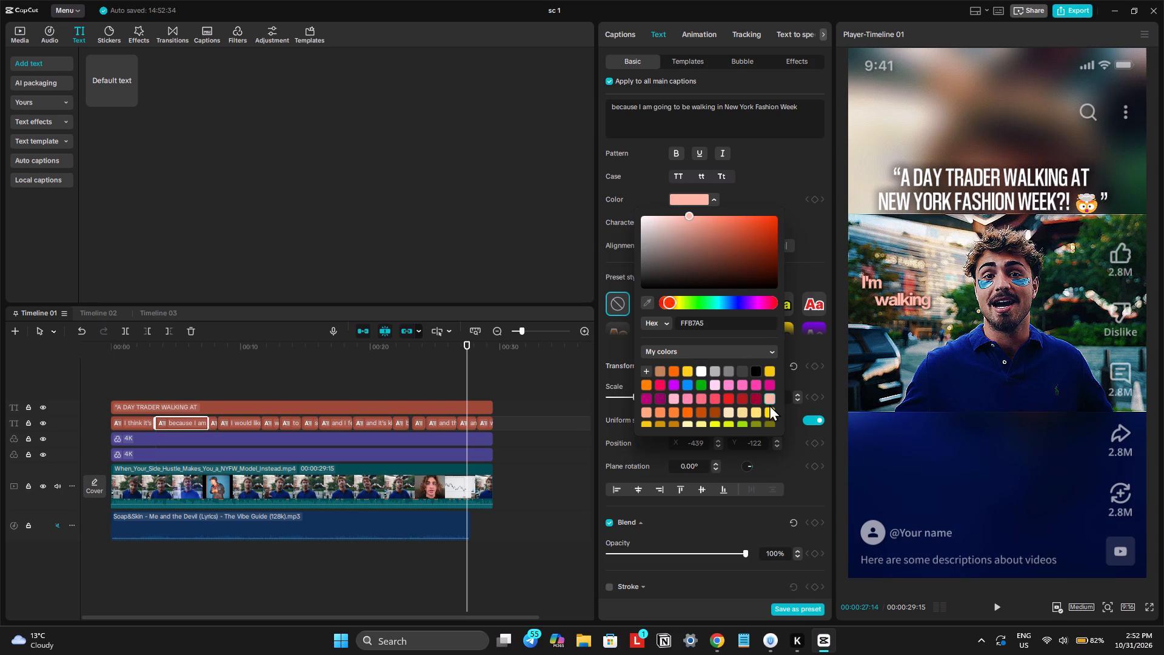
left_click(768, 411)
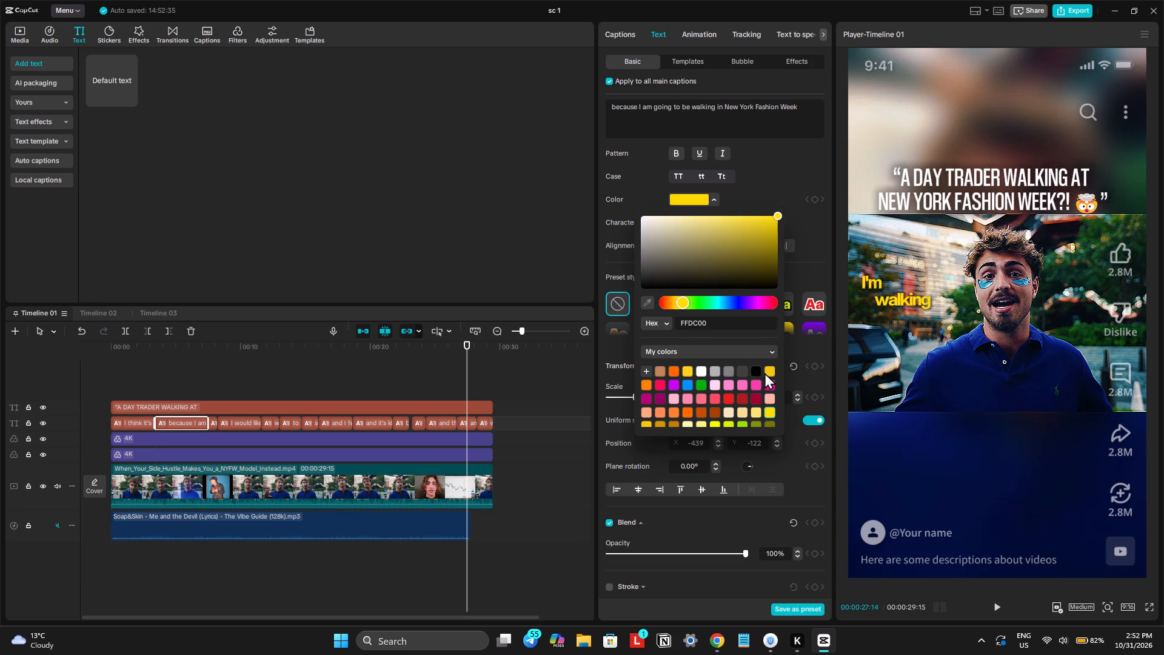
left_click(769, 372)
scroll(772, 395, "down", 1)
left_click(730, 412)
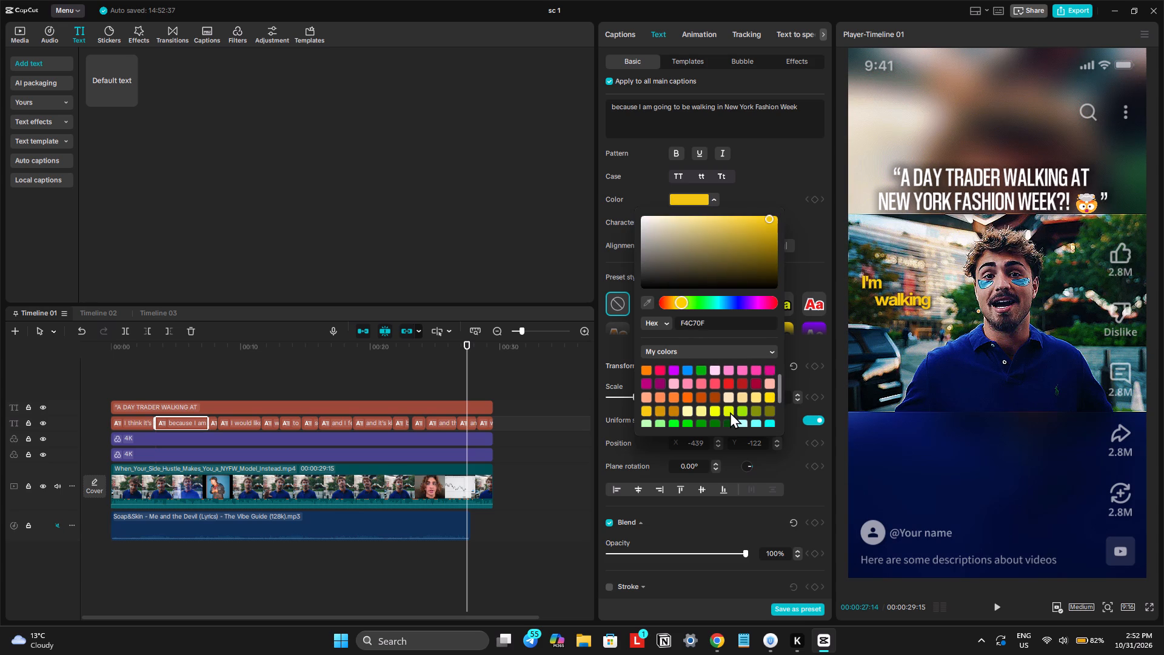
scroll(728, 412, "down", 1)
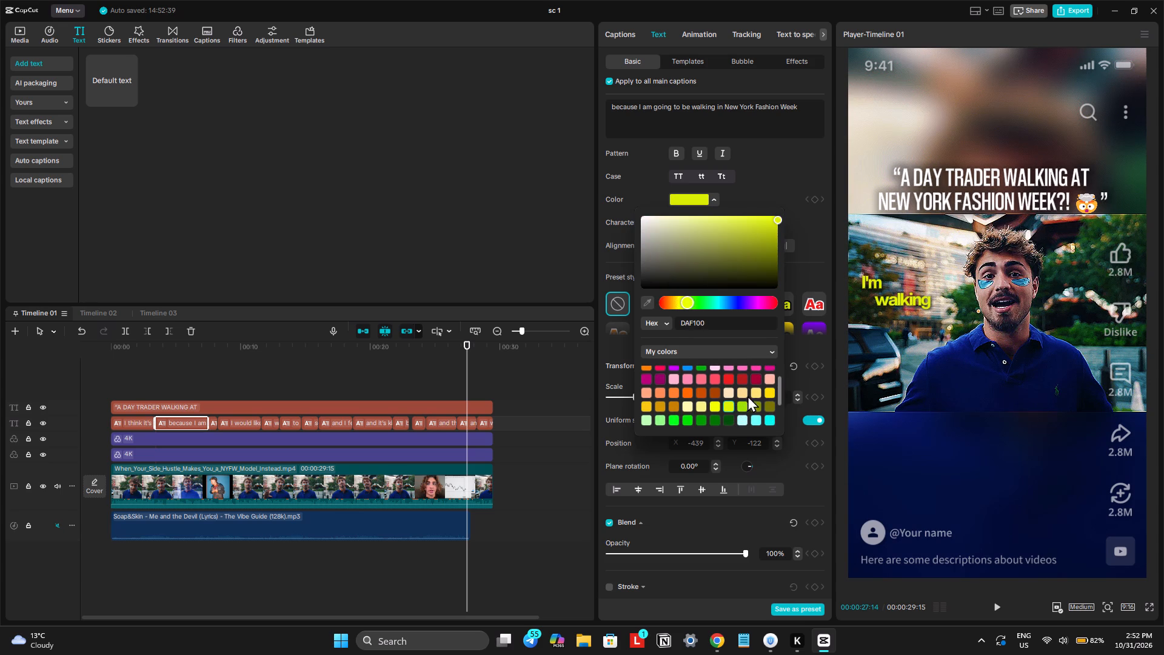
left_click(760, 393)
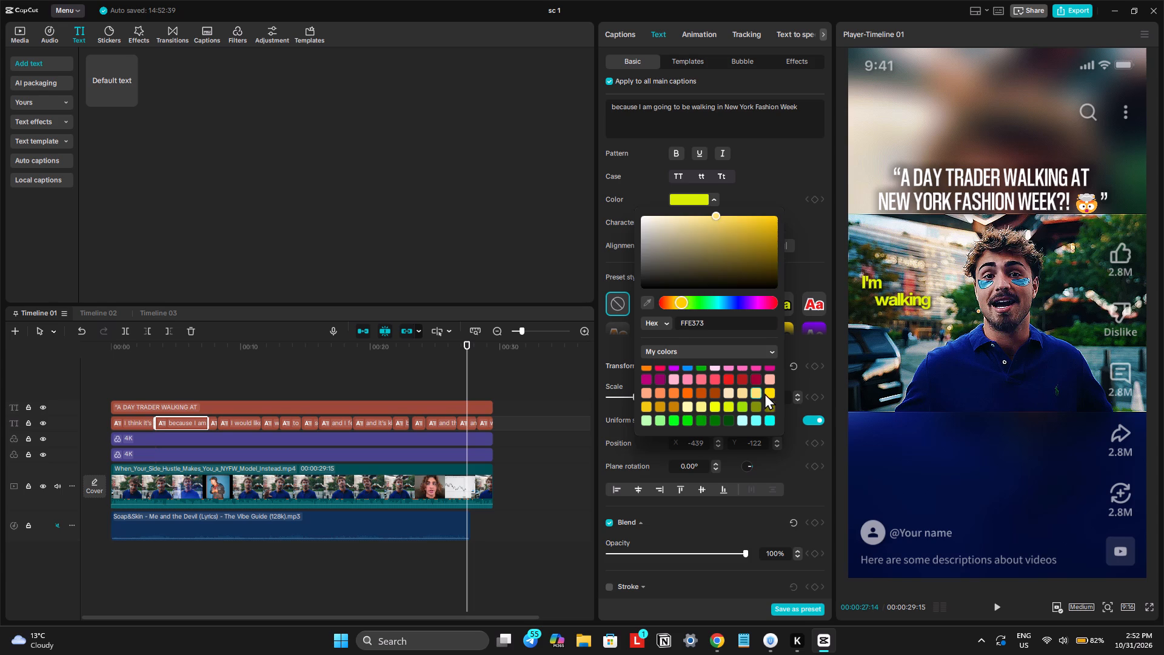
left_click(771, 391)
key("space")
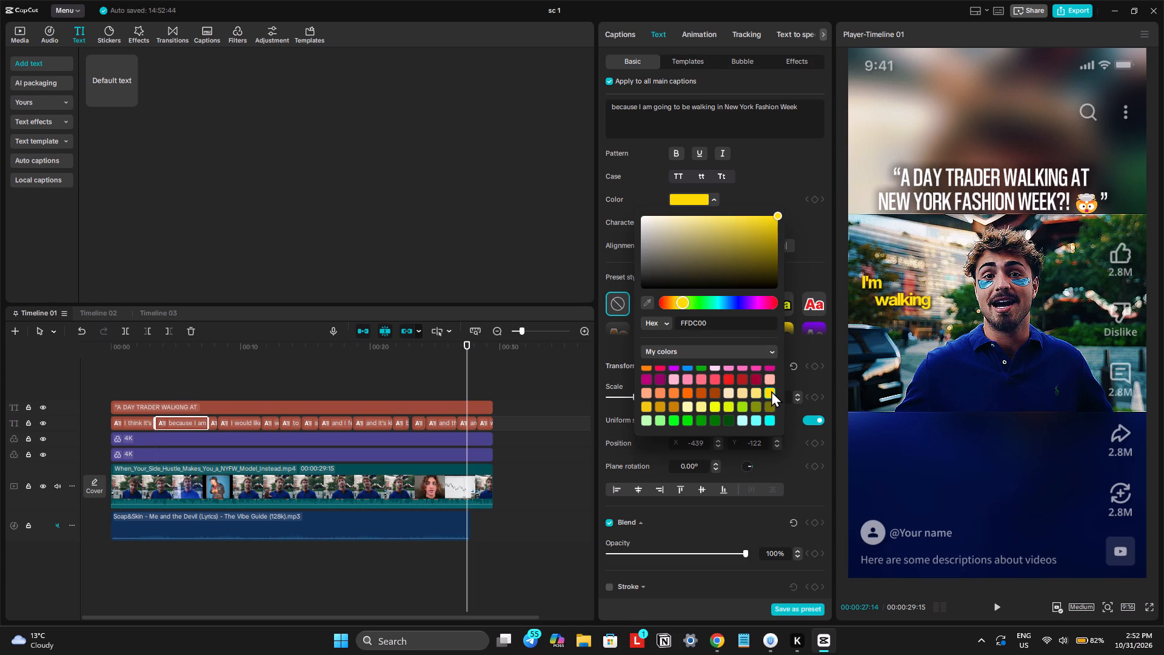
key("space")
left_click(457, 365)
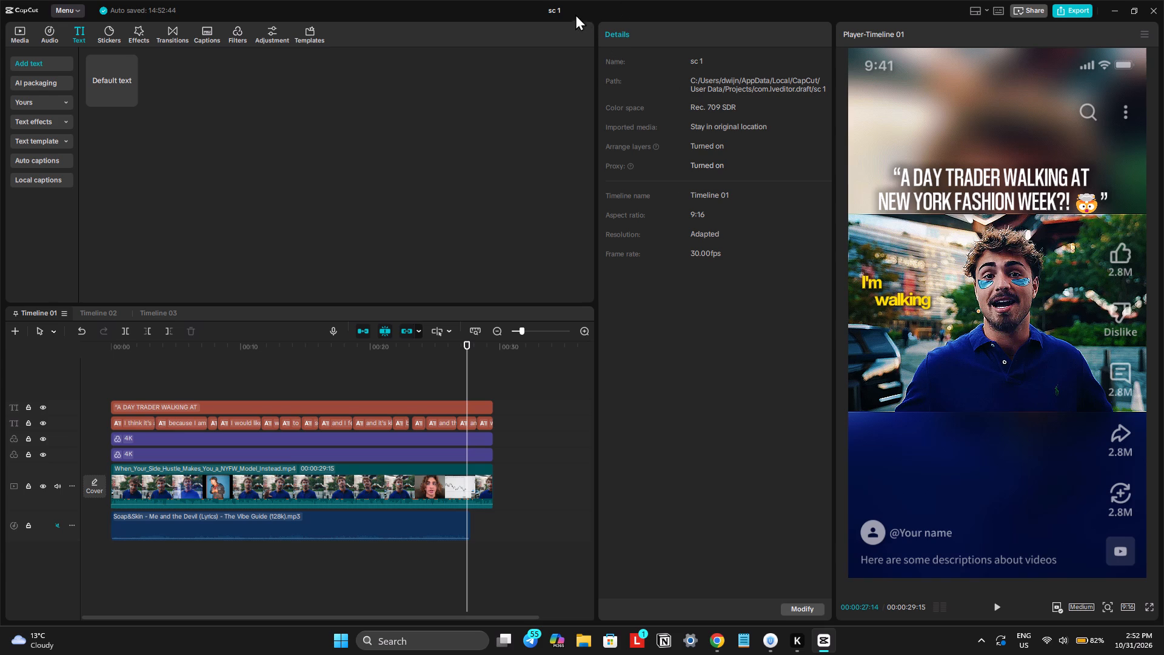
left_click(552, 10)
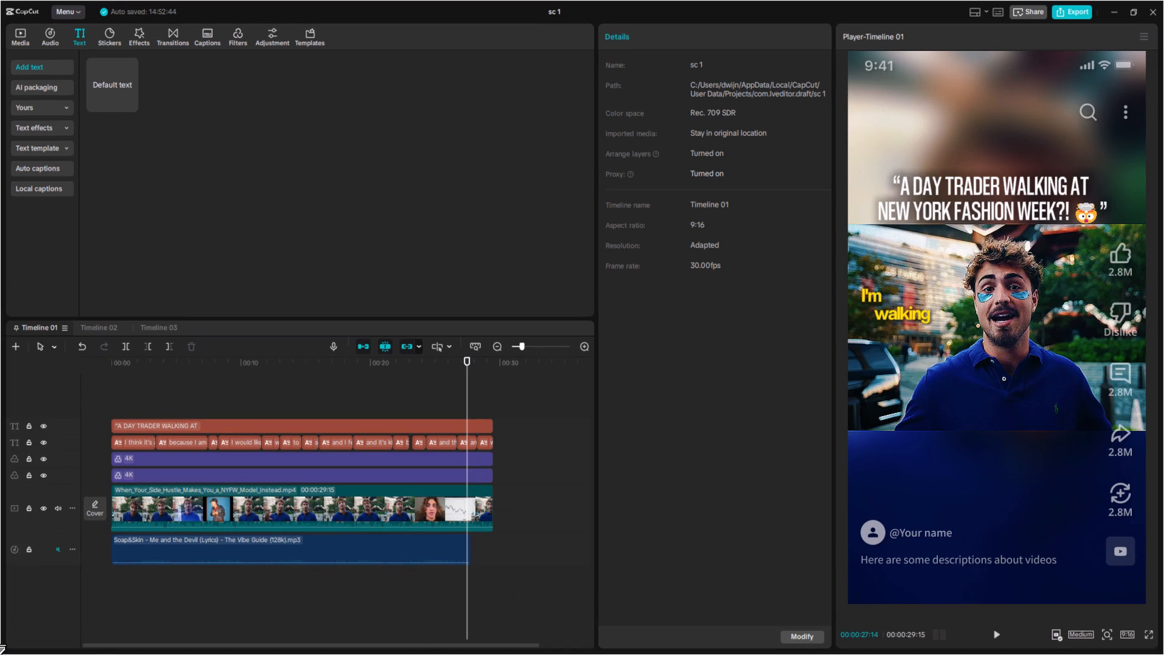
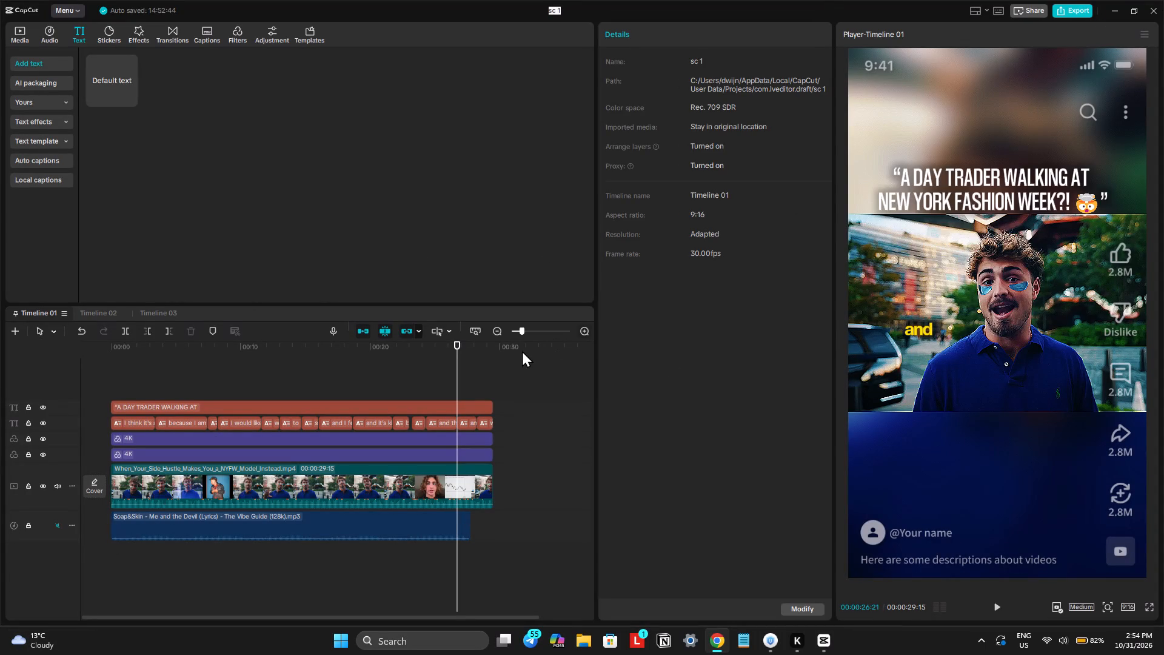
Return to the start of Timeline 01 and briefly play the video to preview the yellow captions.
key("space")
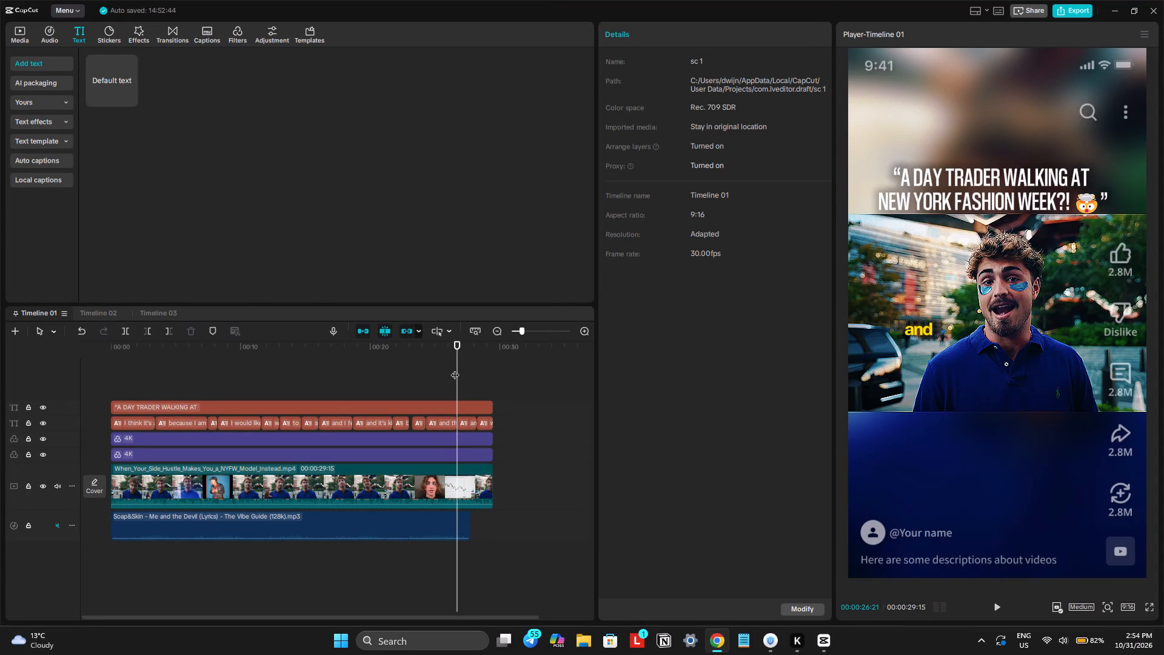
left_click(449, 361)
left_click_drag(447, 360, 52, 415)
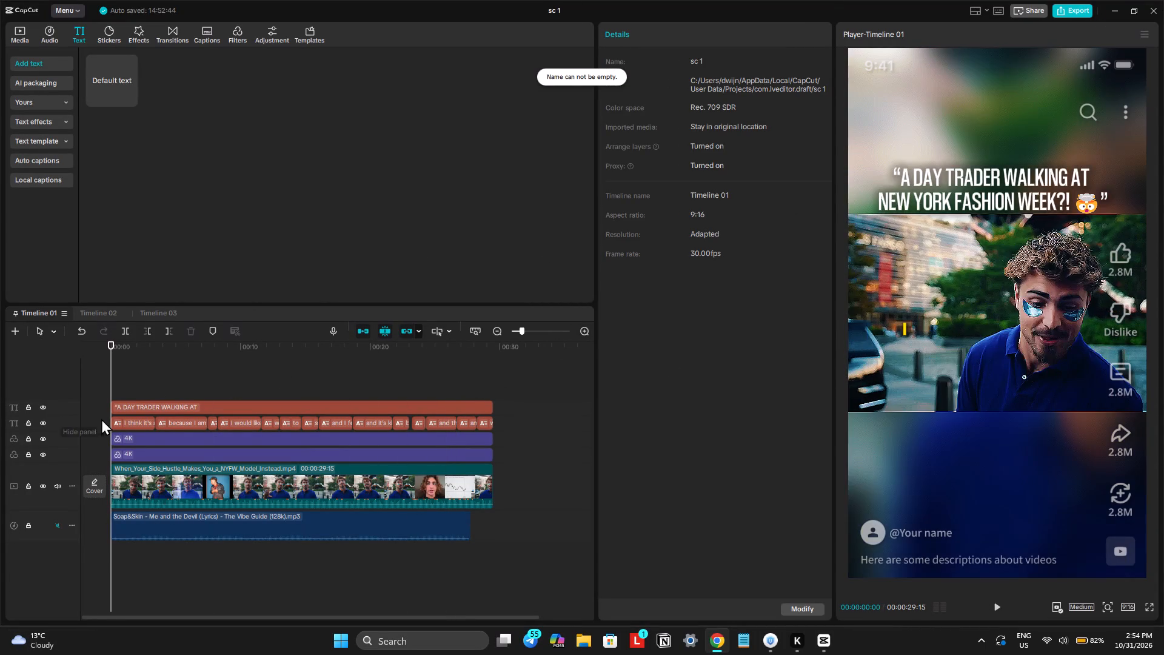
key("space")
scroll(147, 429, "up", 5, "ctrl")
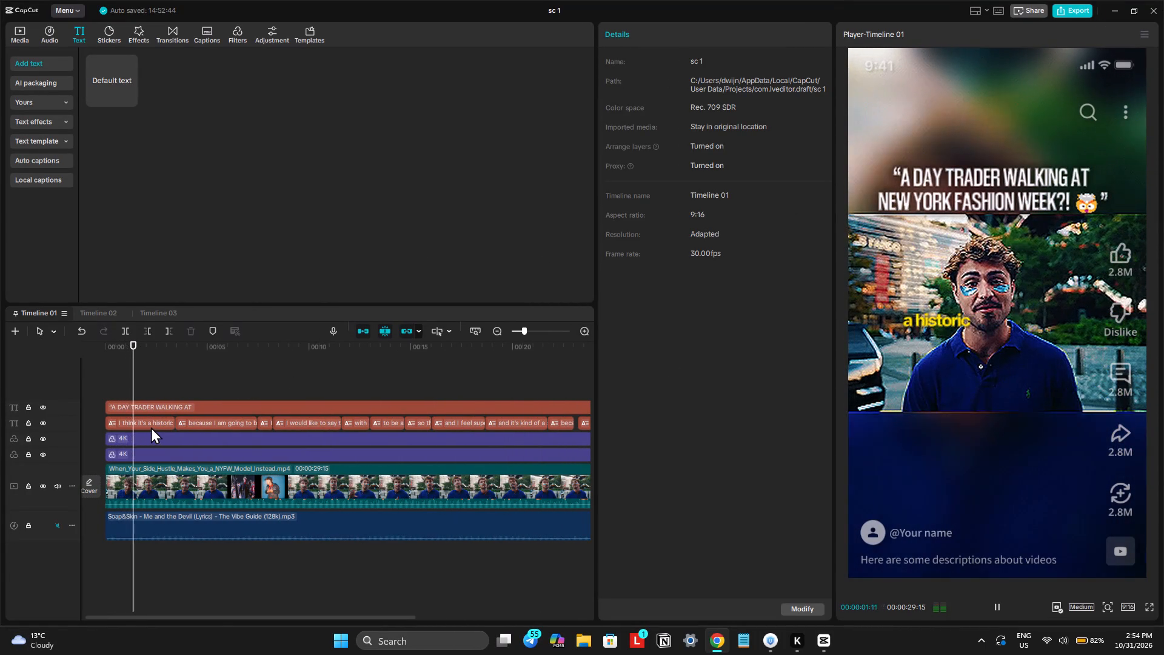
key("space")
Turn off applying changes to all main captions for the first caption, and open its caption animations.
left_click(150, 420)
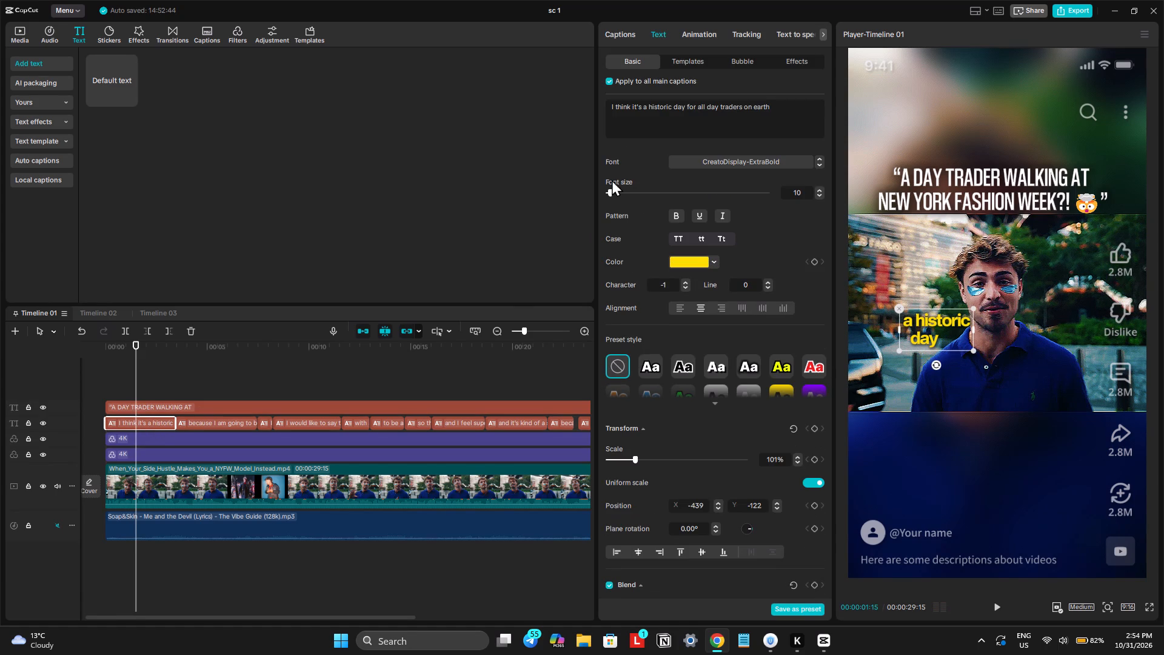
left_click(610, 83)
left_click(703, 37)
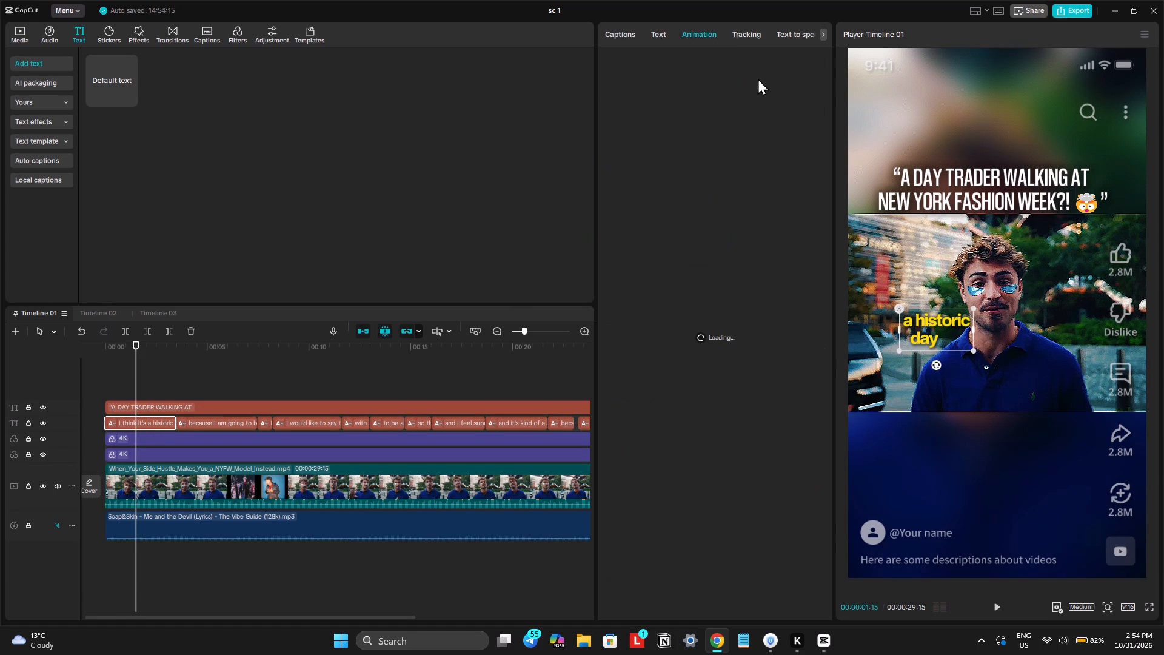
left_click(788, 65)
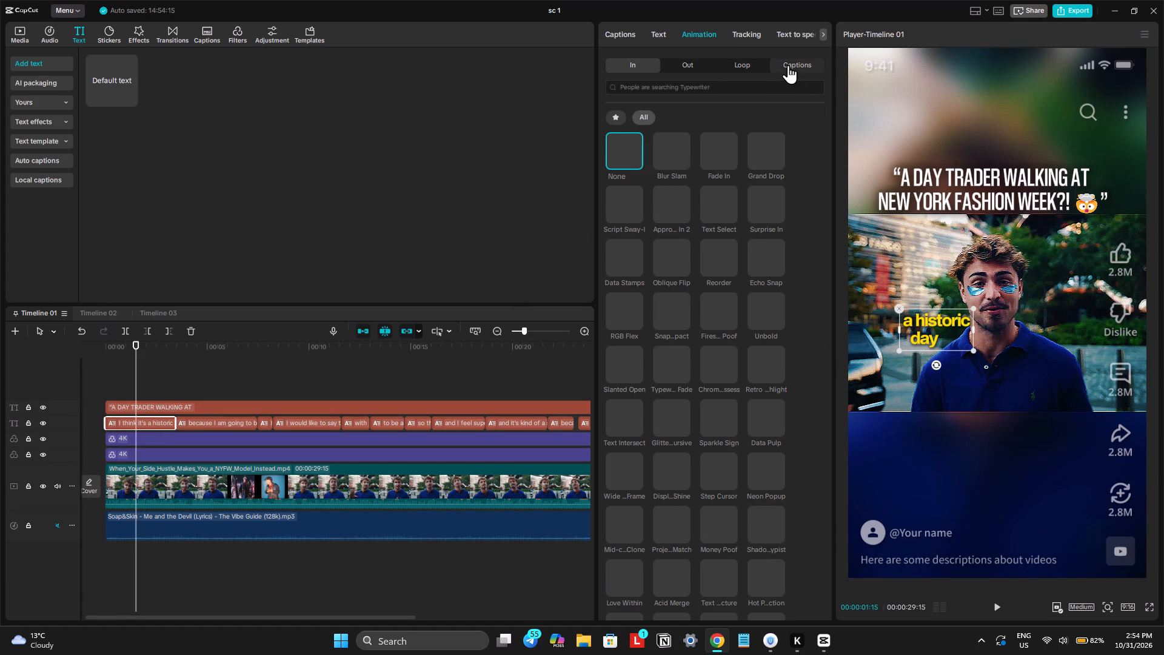
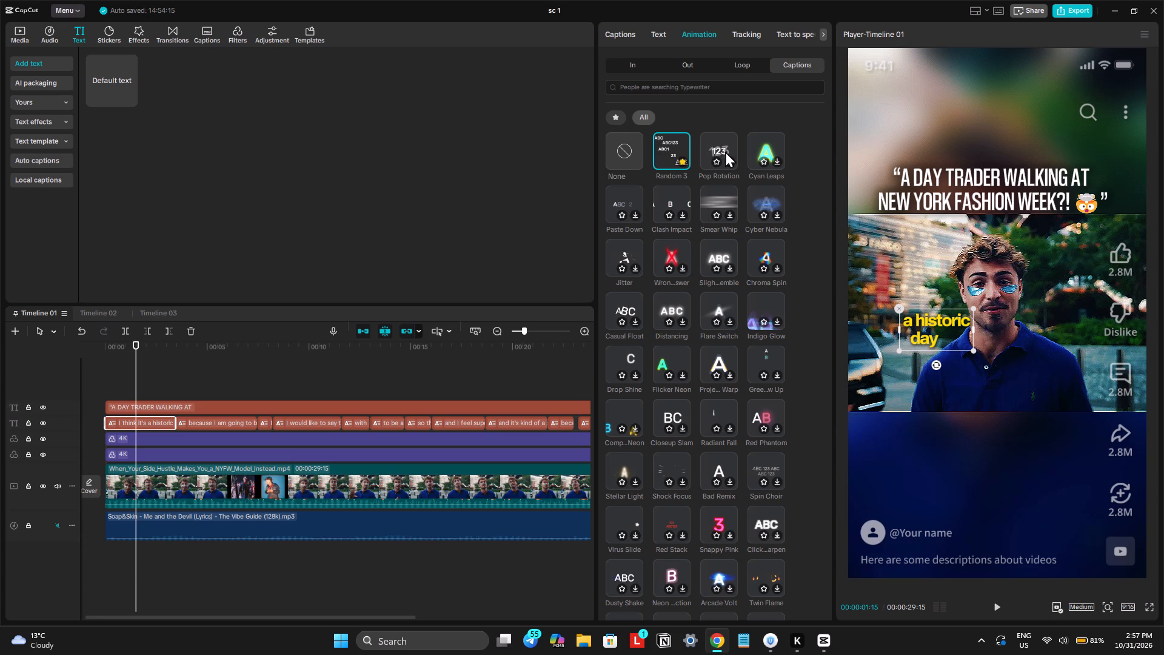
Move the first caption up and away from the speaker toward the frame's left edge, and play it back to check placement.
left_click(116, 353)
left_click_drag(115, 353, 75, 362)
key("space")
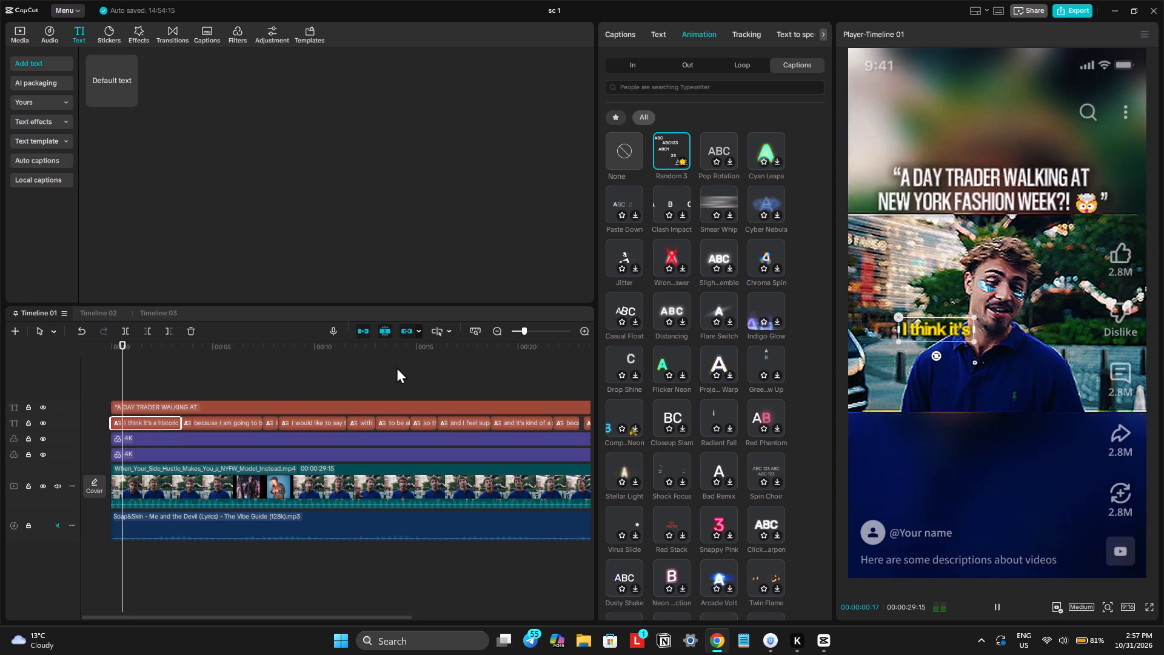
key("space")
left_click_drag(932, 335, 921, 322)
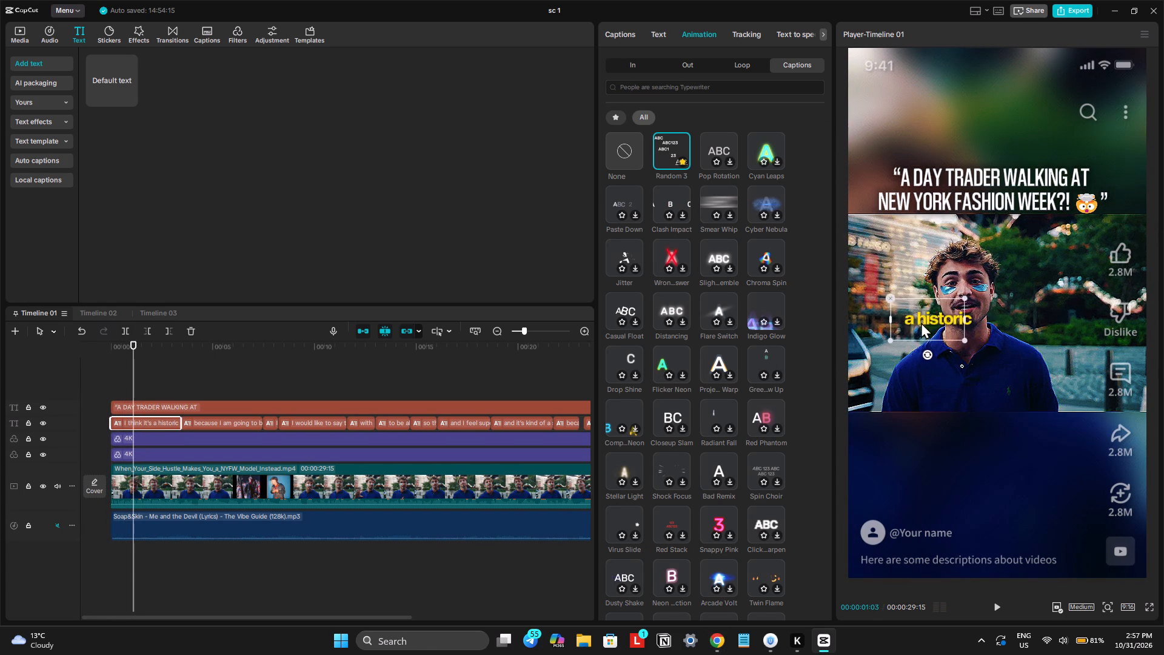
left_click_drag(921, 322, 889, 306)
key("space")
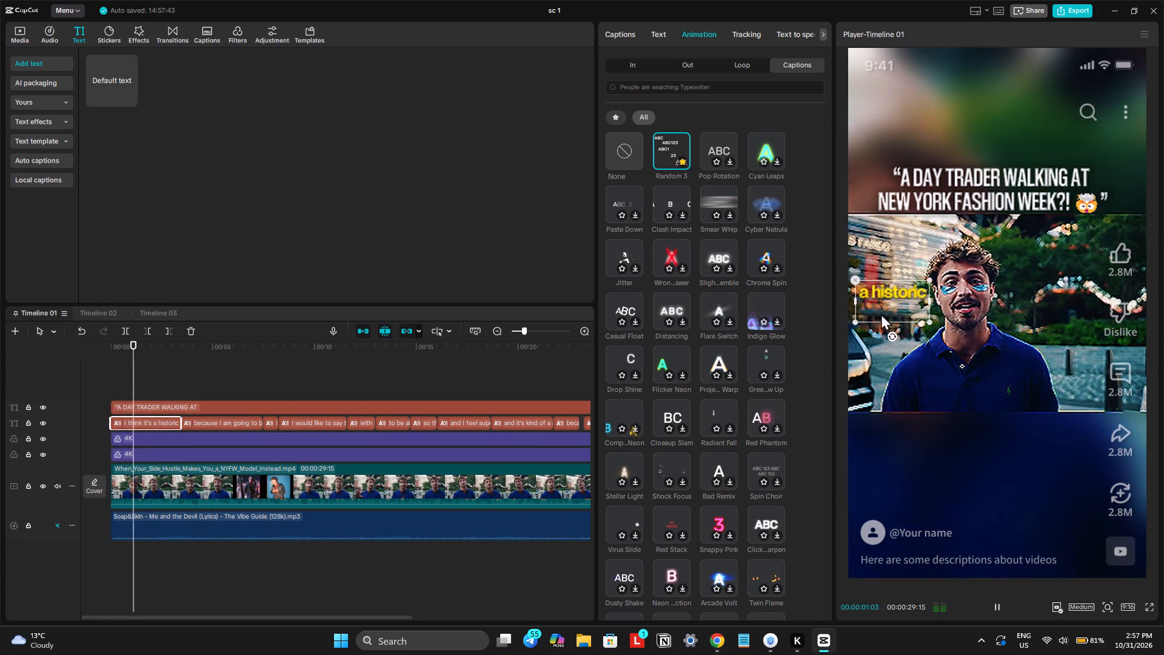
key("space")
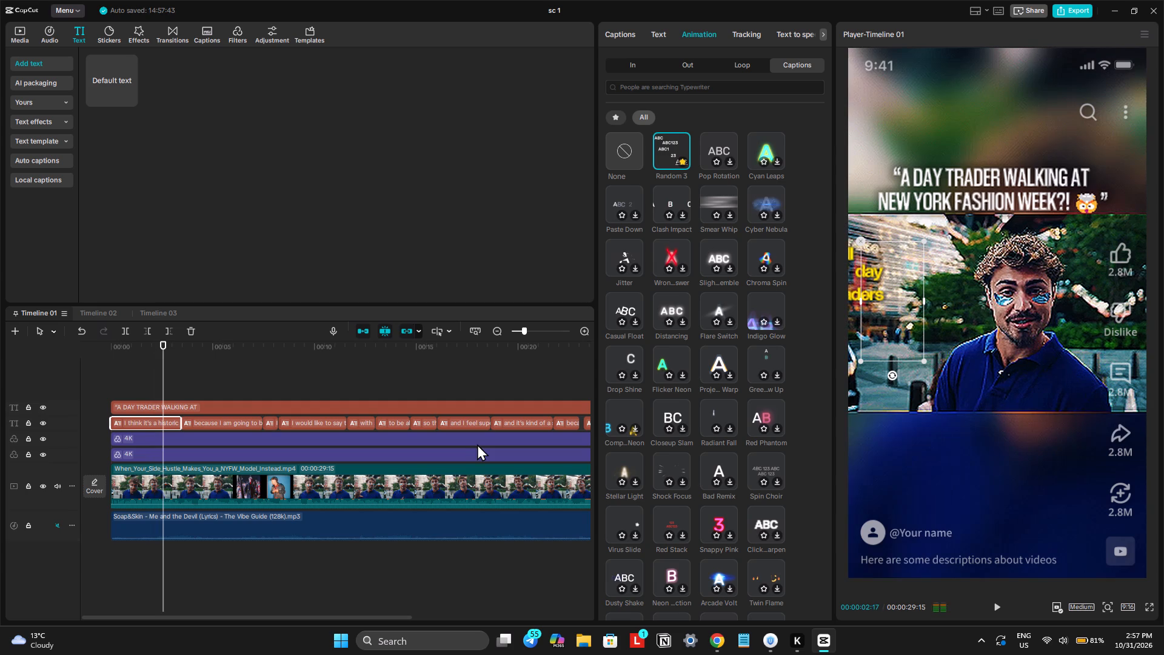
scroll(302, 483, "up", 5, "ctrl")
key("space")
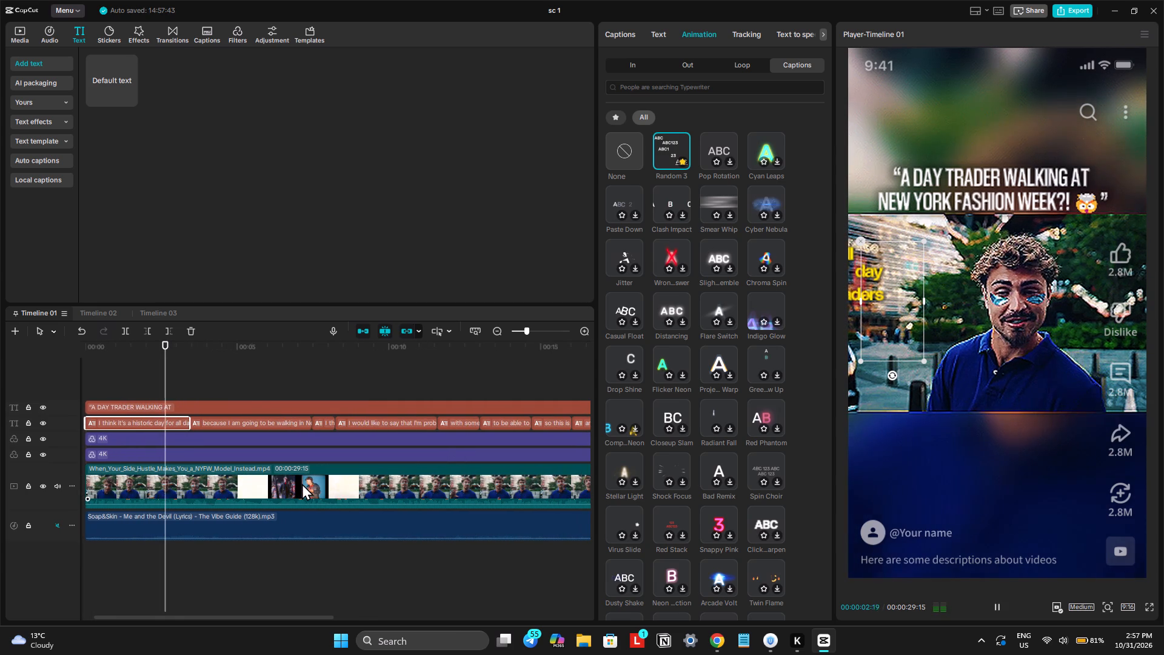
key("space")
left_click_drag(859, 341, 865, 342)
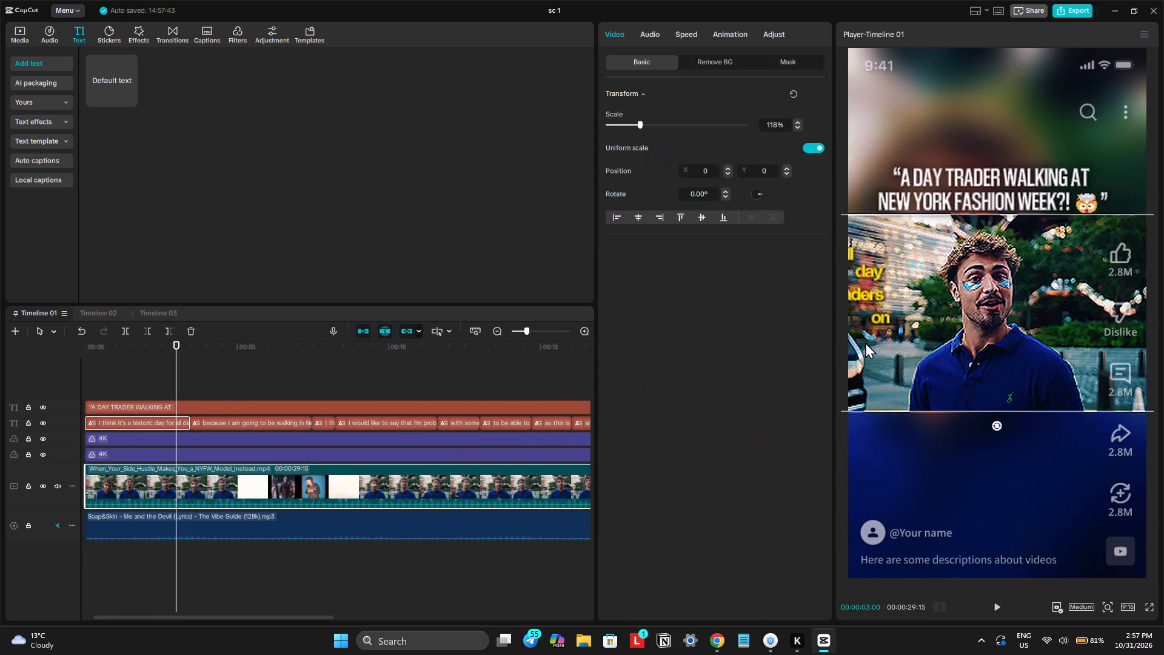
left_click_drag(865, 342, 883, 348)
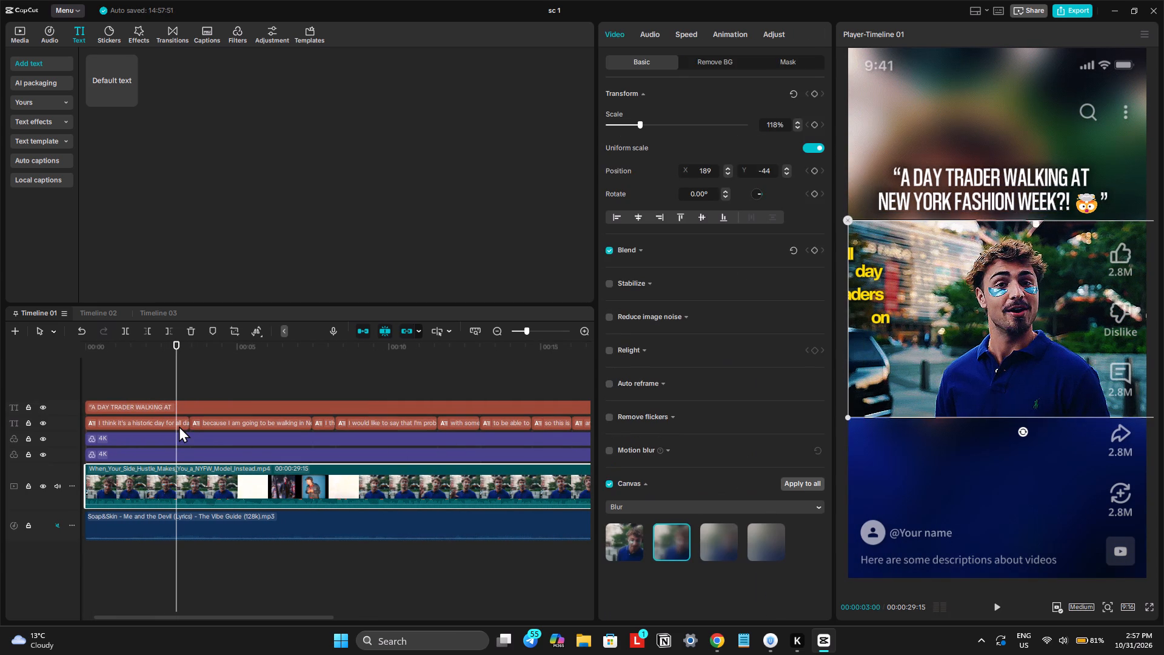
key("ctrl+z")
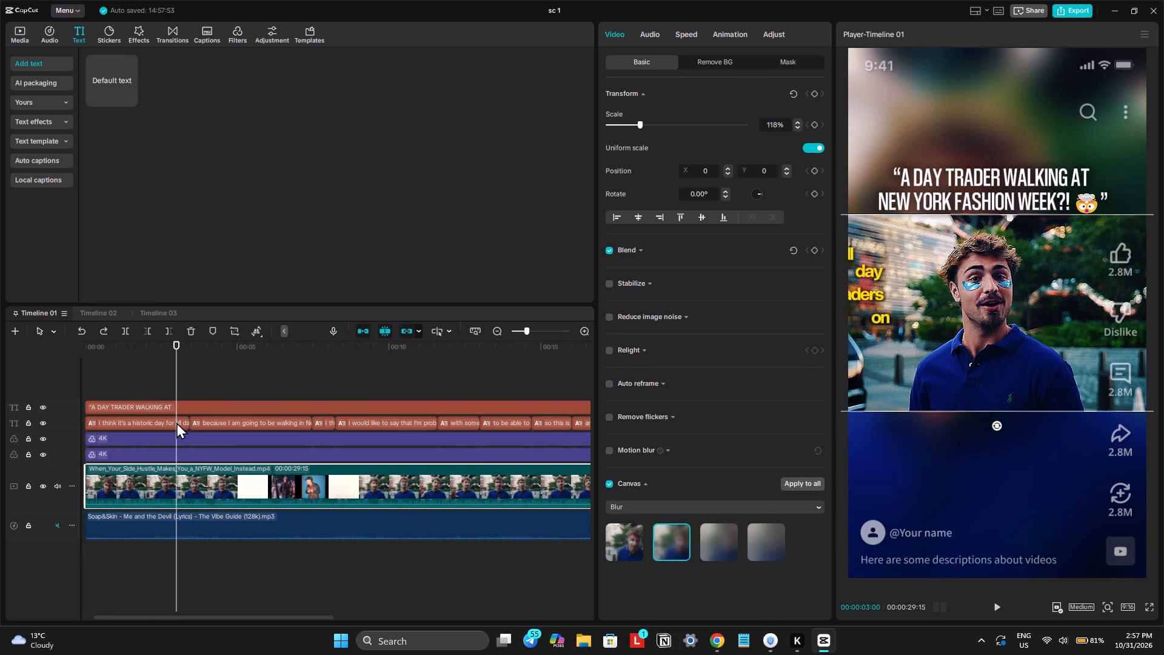
Reposition the first caption, "I think it's a historic day for all day traders on earth", at X -514, Y -47.
left_click(176, 422)
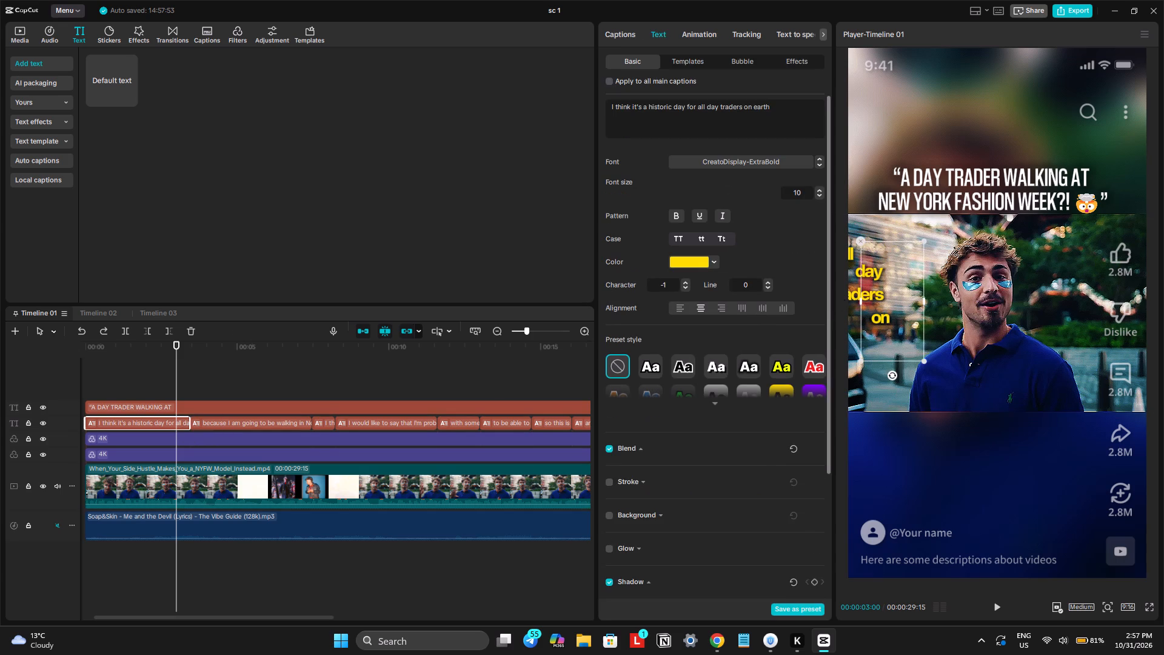
left_click_drag(876, 304, 910, 322)
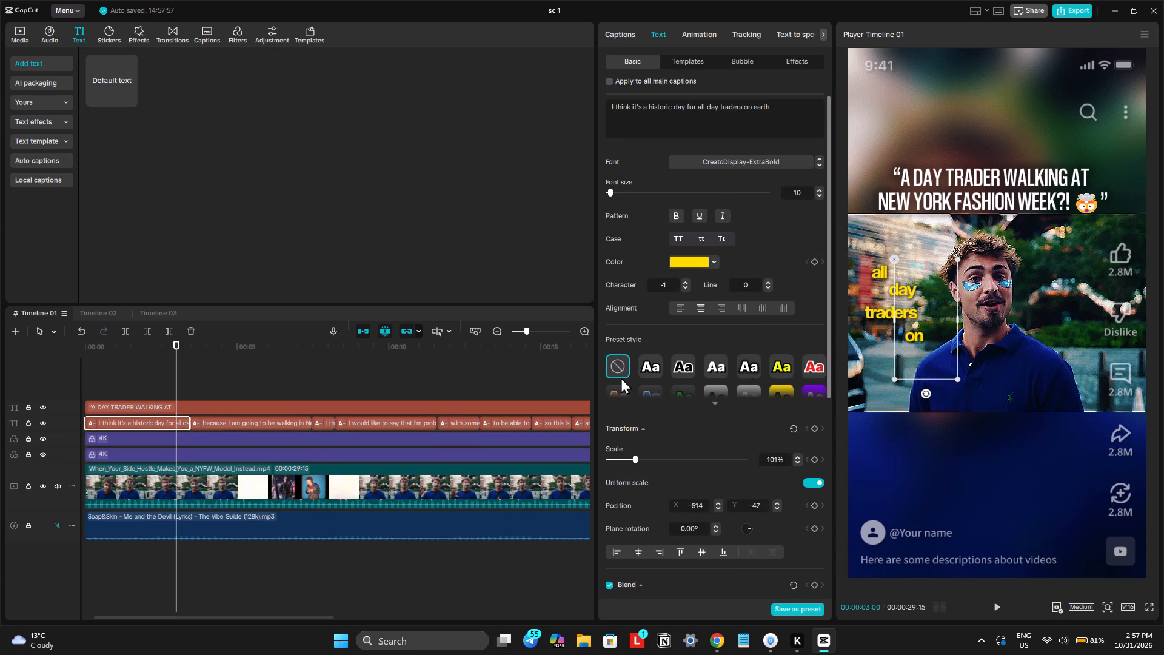
Play the captions following the first one, up to about 9 seconds, to review their placement and animation.
key("space")
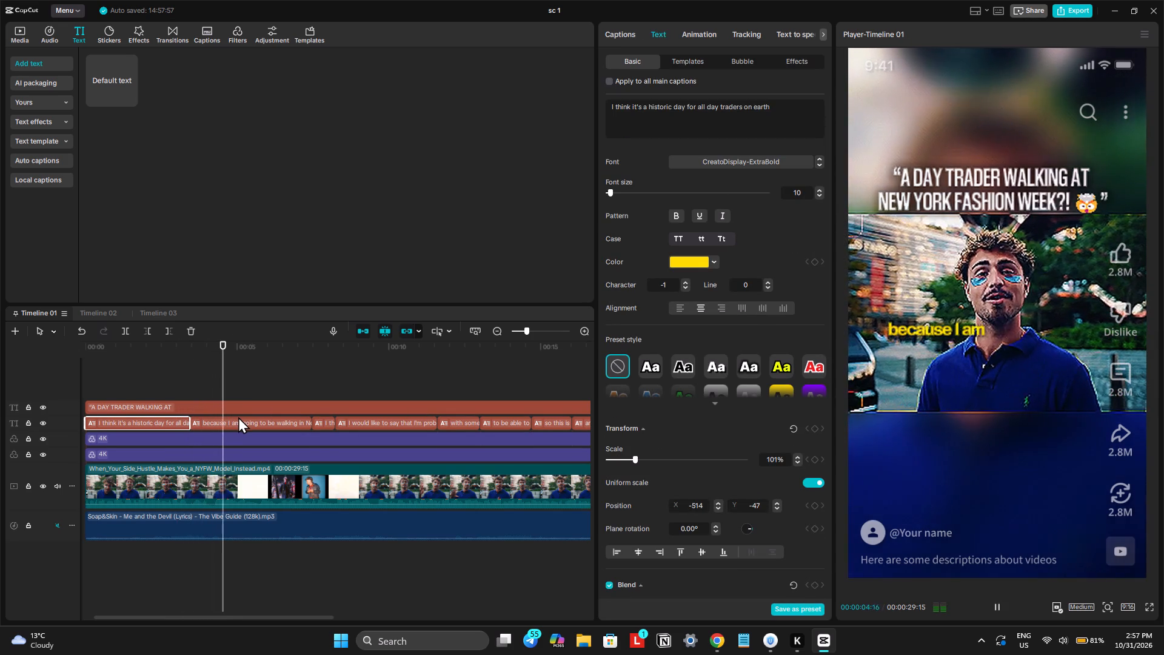
key("space")
key("space")
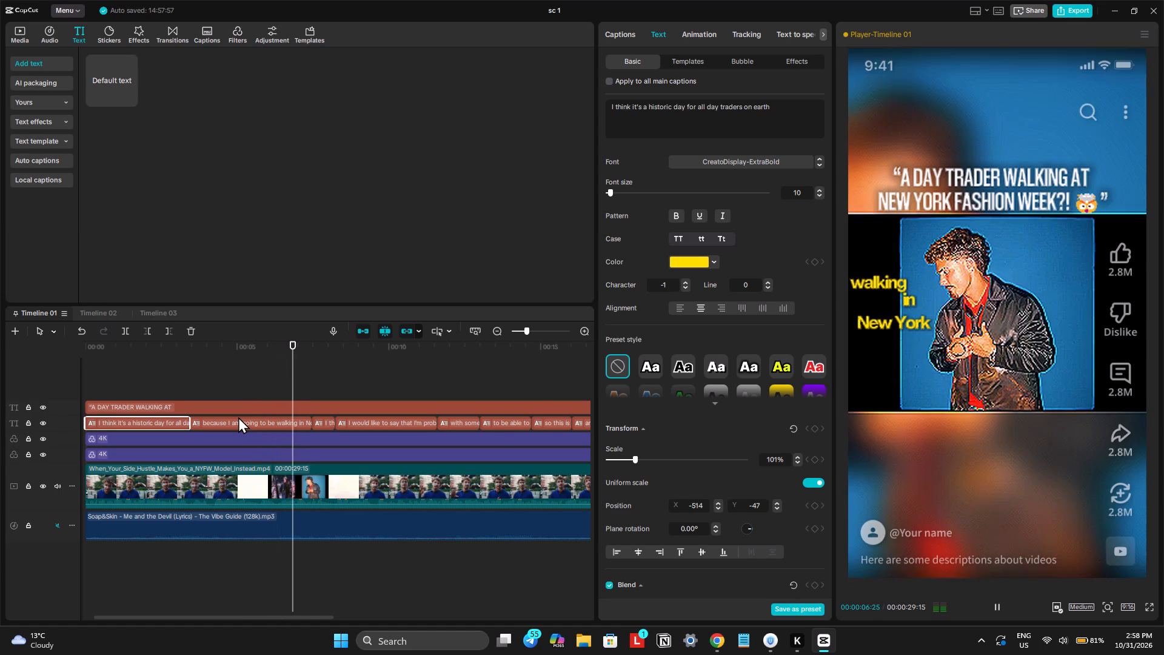
scroll(352, 423, "up", 3, "ctrl")
left_click(320, 383, "ctrl")
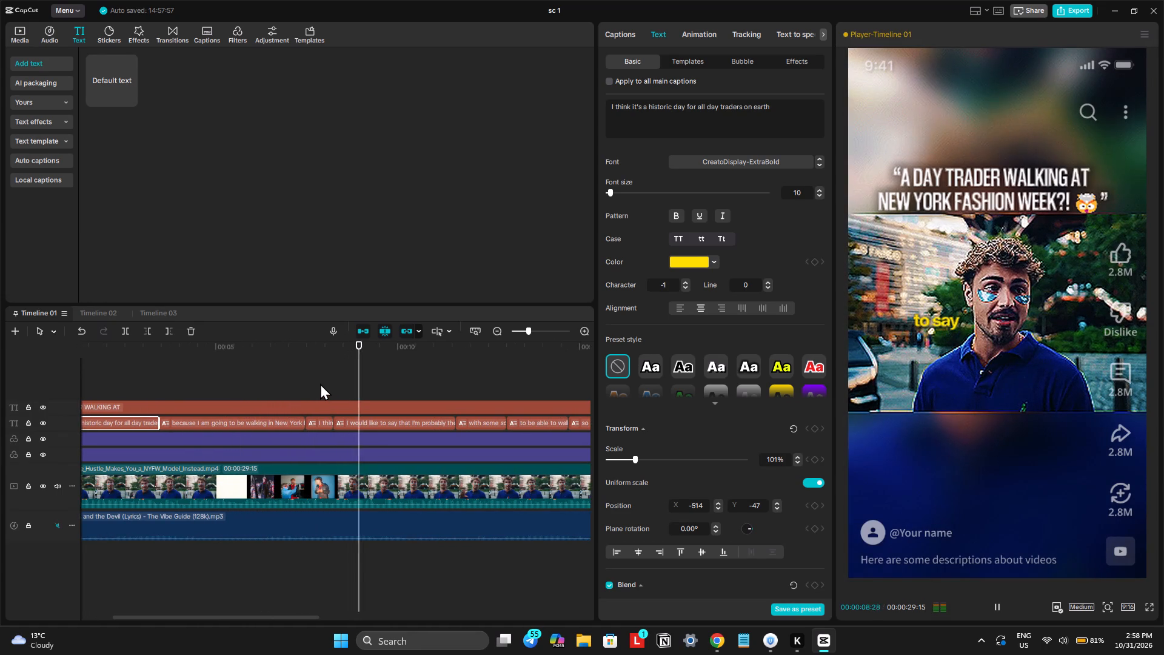
key("space")
left_click(315, 378)
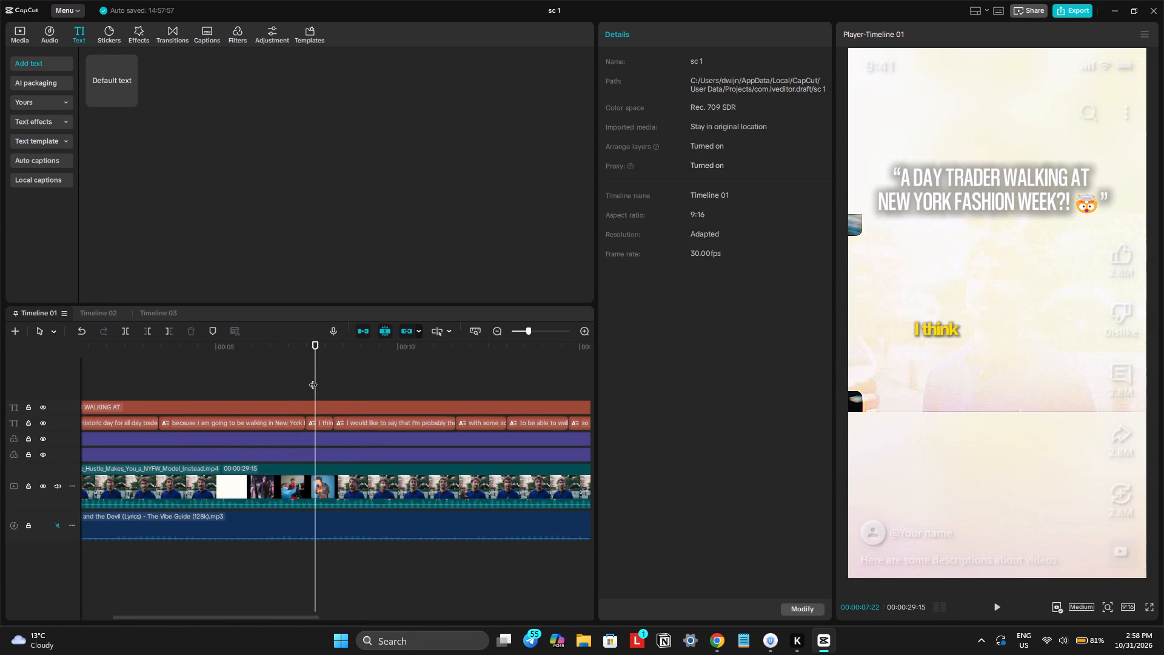
left_click(323, 422)
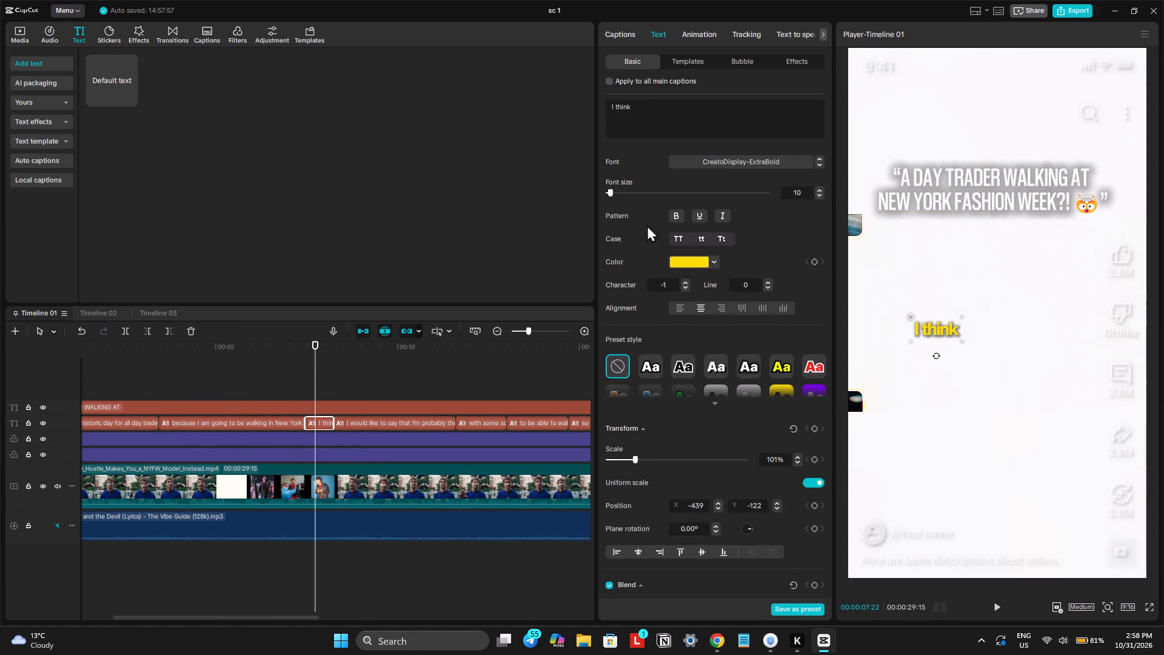
key("space")
key("space")
key("space")
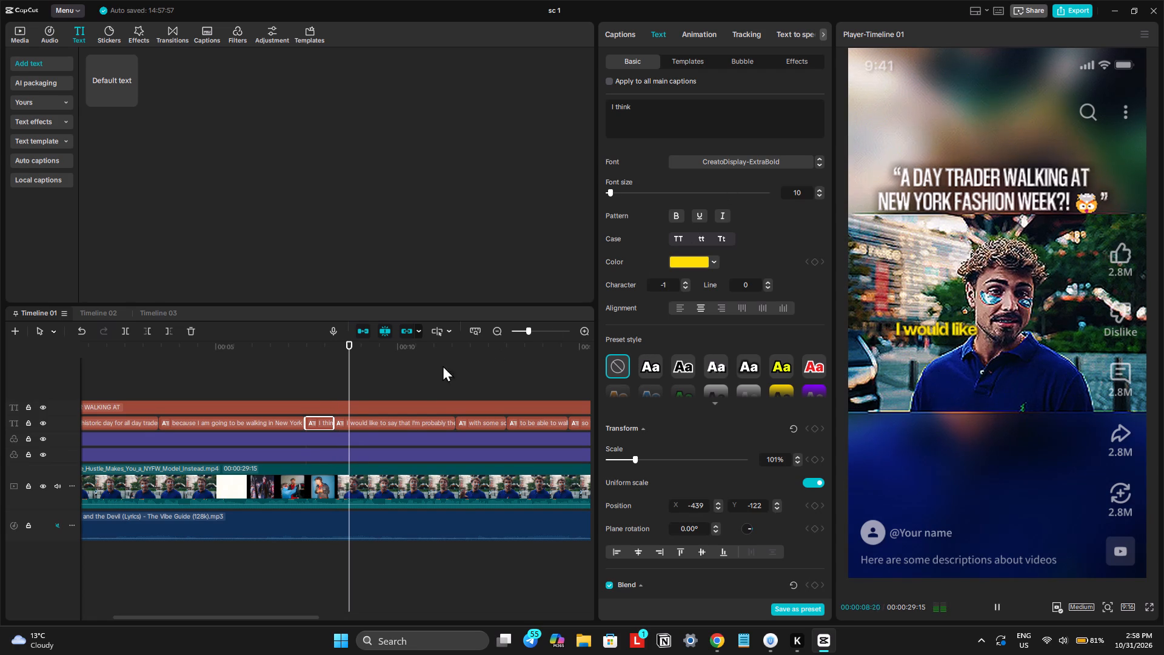
key("space")
left_click(400, 412)
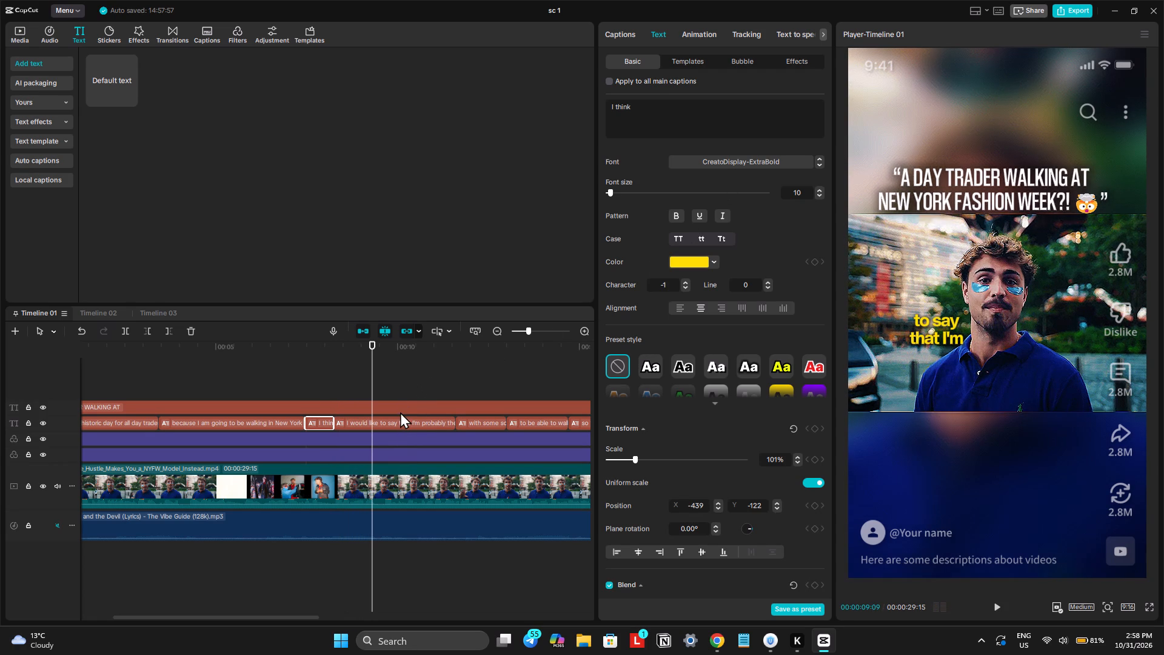
Apply the "Gree...w Up" caption animation to the "I would like to say that I'm probably the first ever day trader" caption and preview it.
left_click(383, 423)
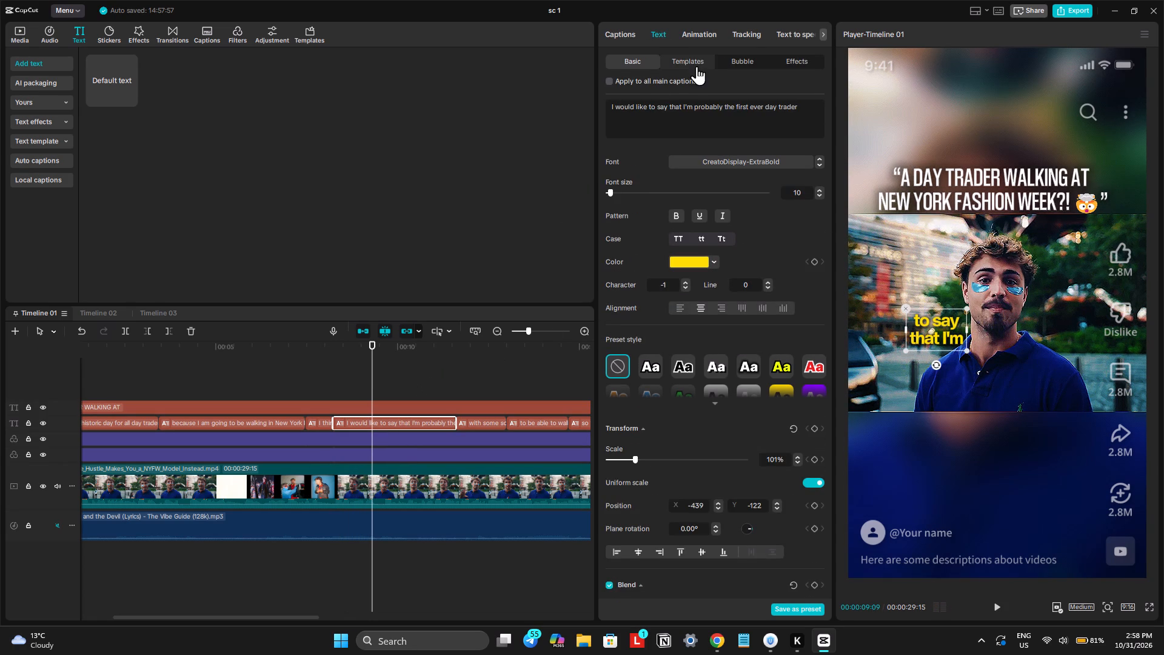
left_click(693, 62)
left_click(703, 37)
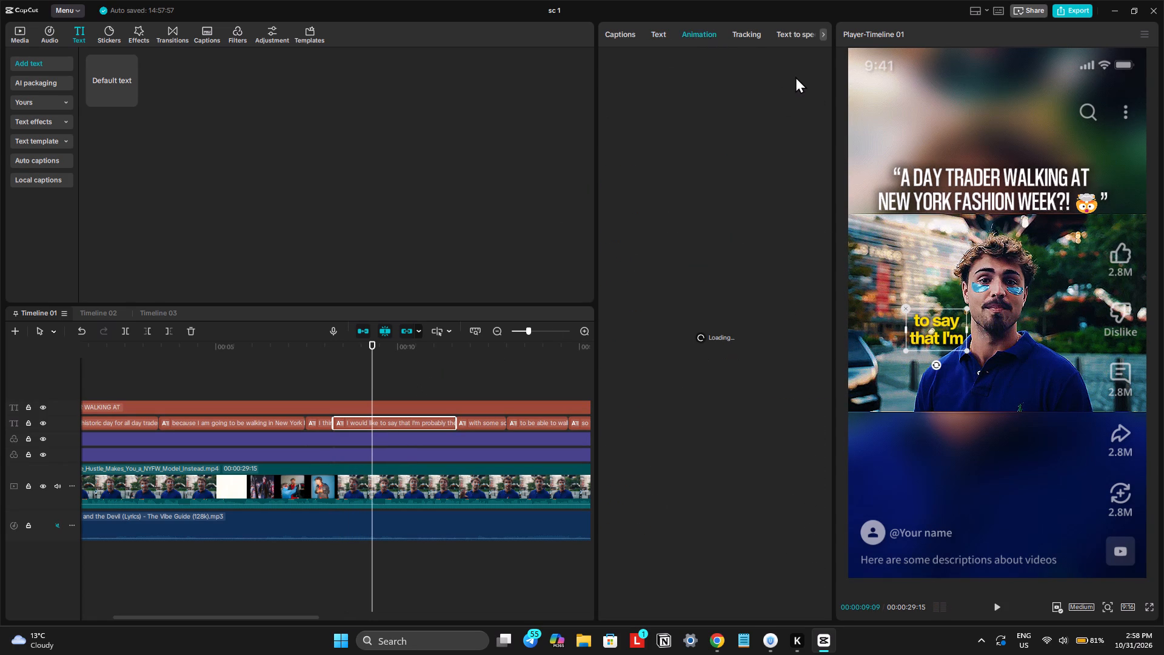
left_click(781, 73)
triple_click(792, 64)
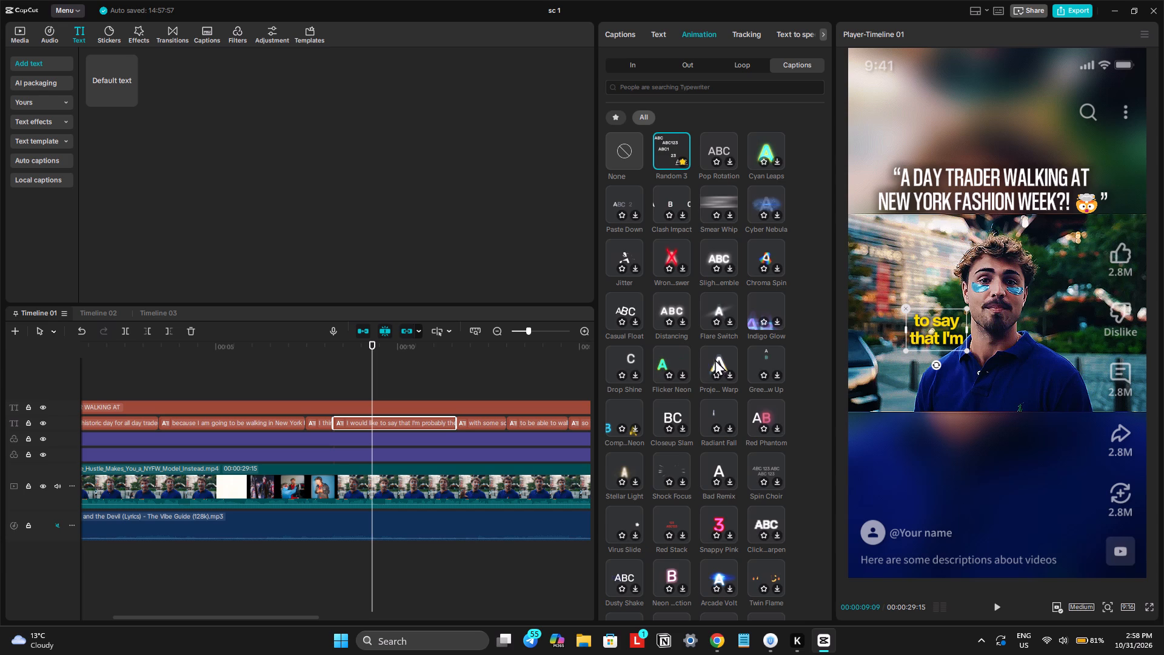
left_click(766, 357)
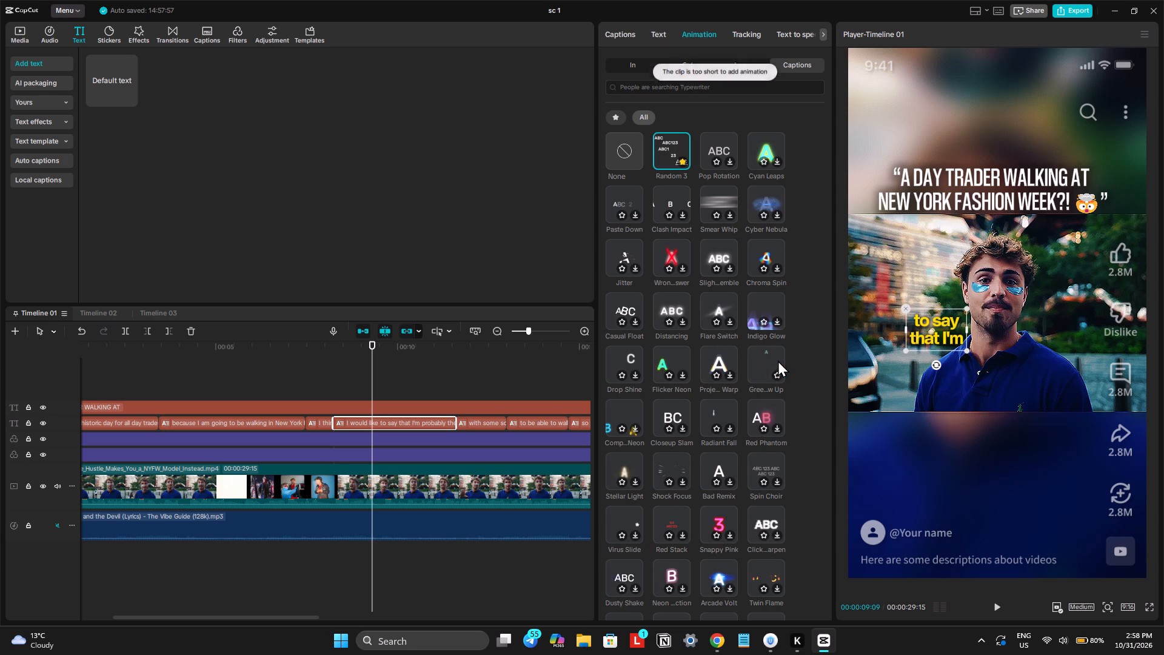
left_click(771, 366)
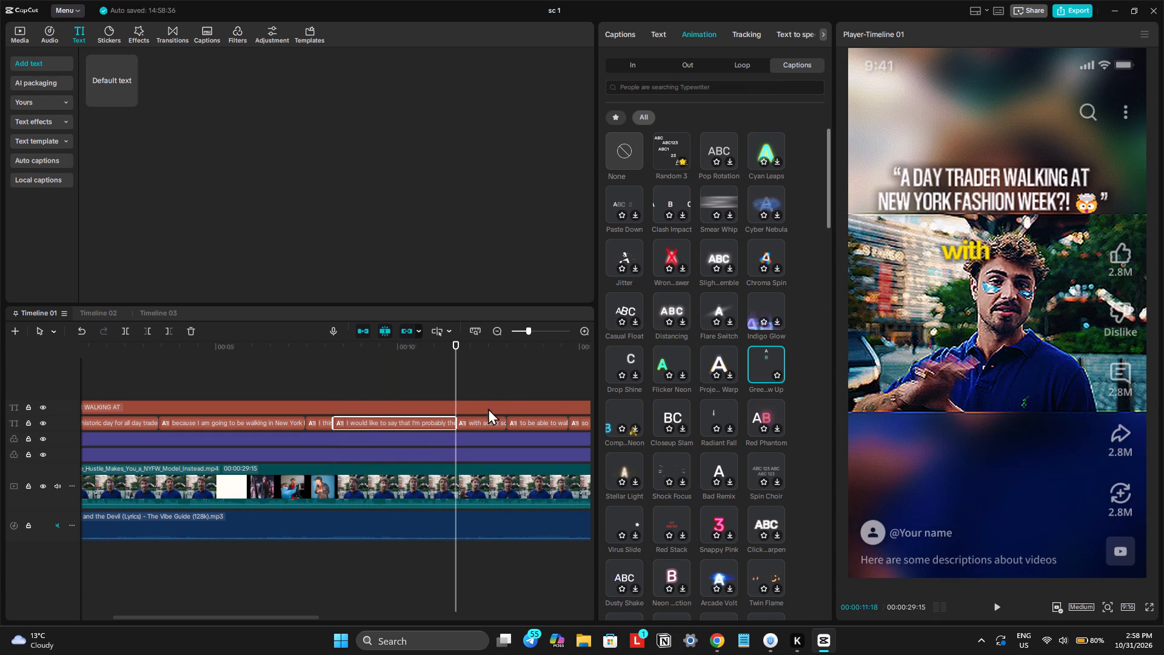
left_click(330, 378)
key("space")
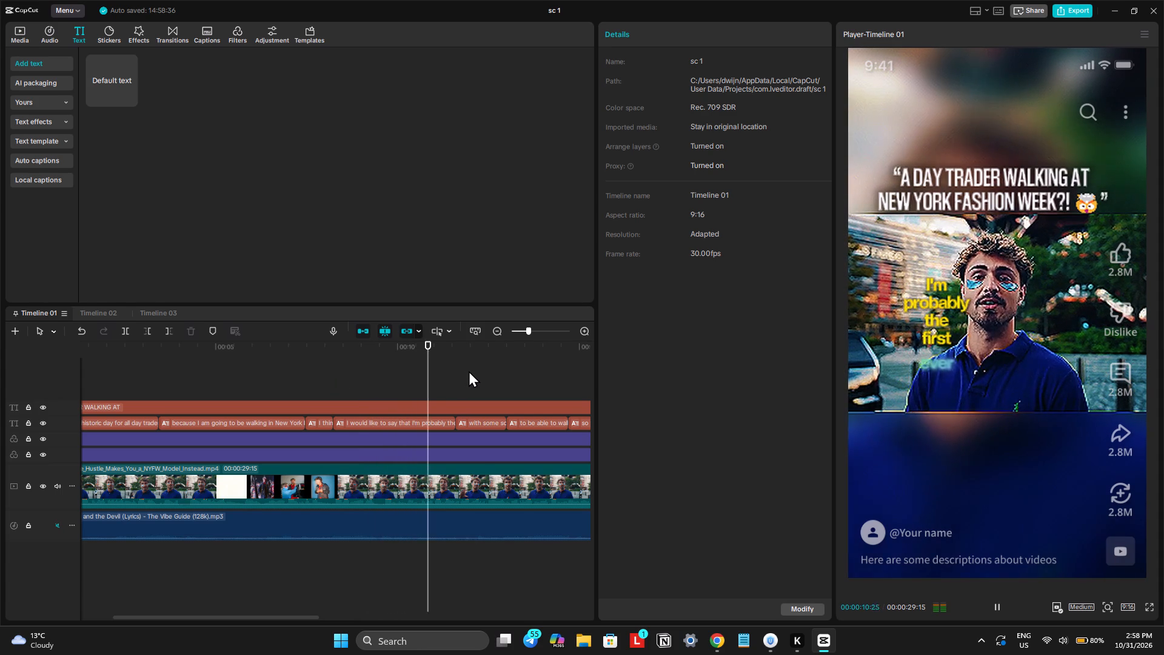
key("space")
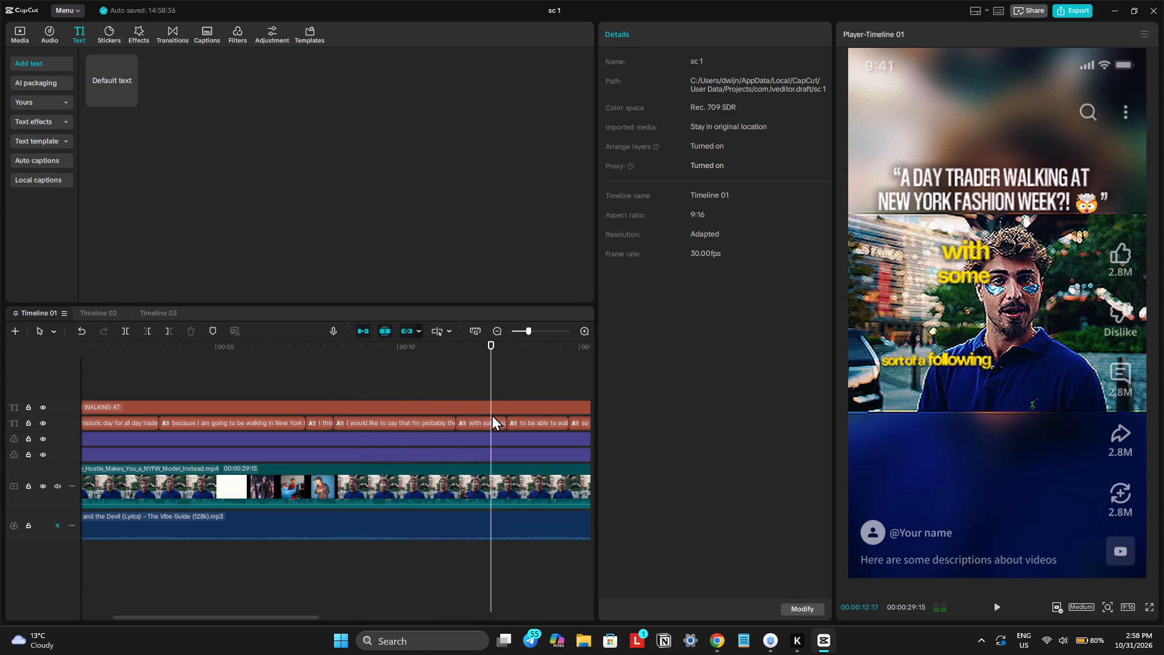
Apply the Radiant Fall caption animation to the "with some sort of following" caption.
left_click(479, 424)
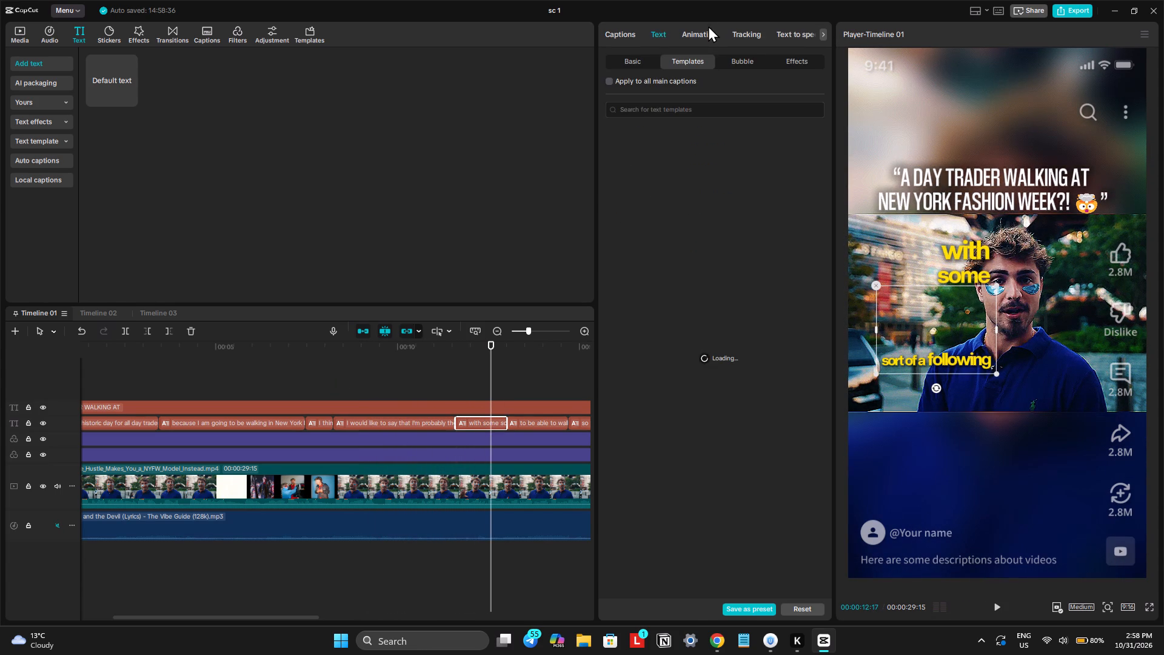
left_click(710, 22)
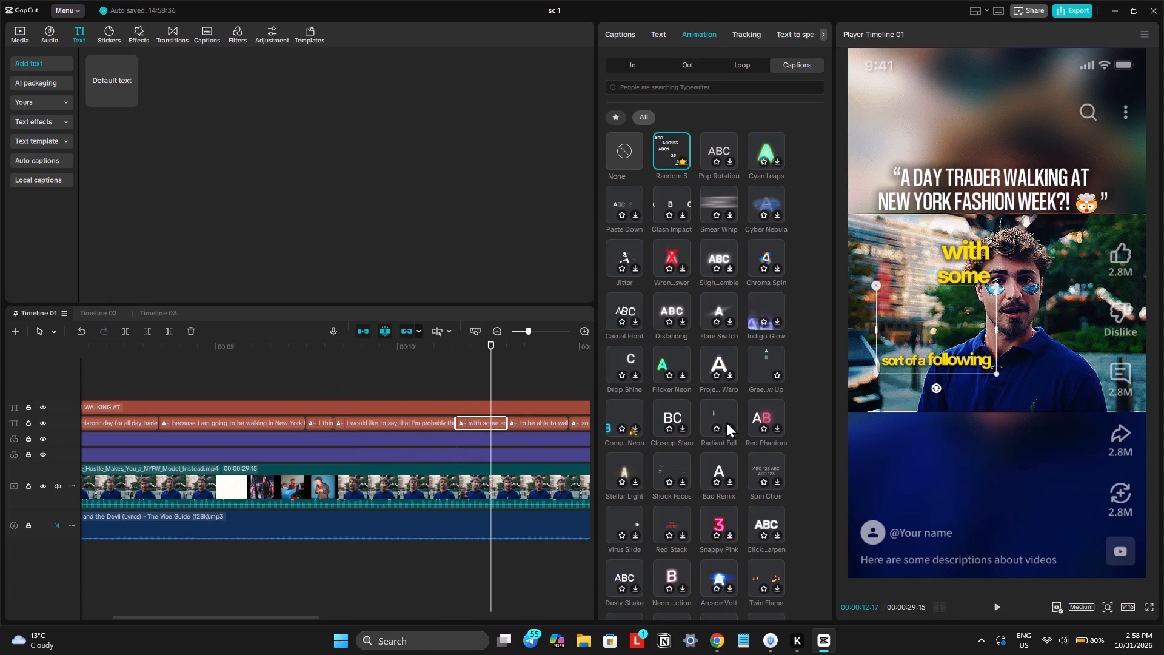
left_click(718, 407)
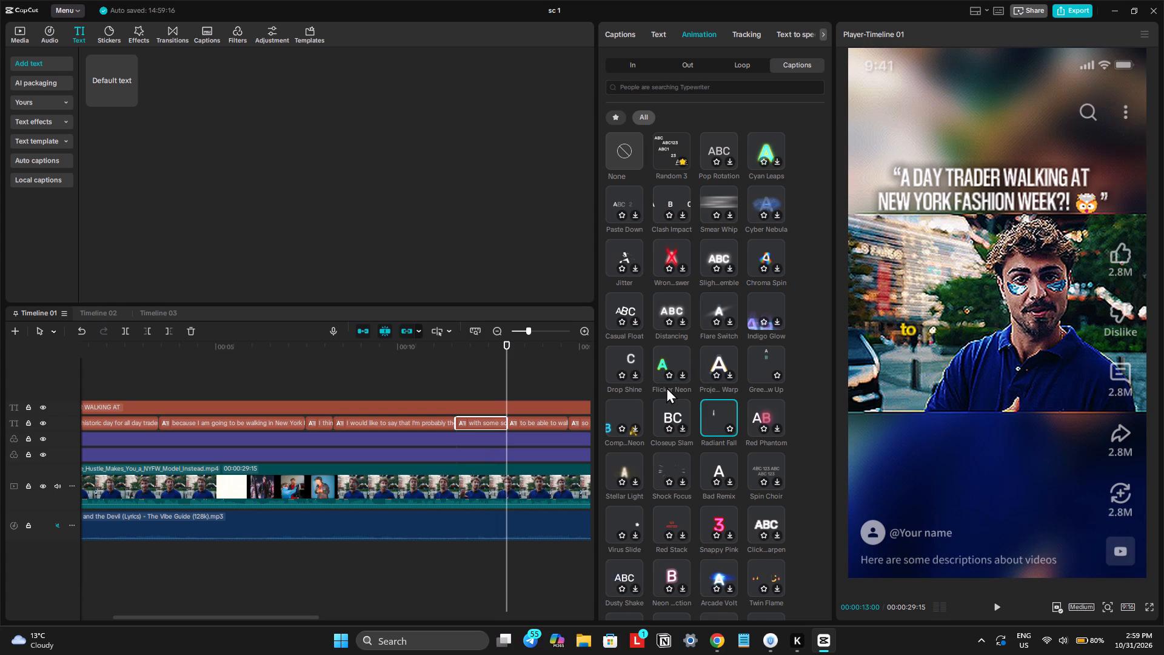
Play Timeline 01 from about 11 to 22 seconds to review the animated captions.
key("space")
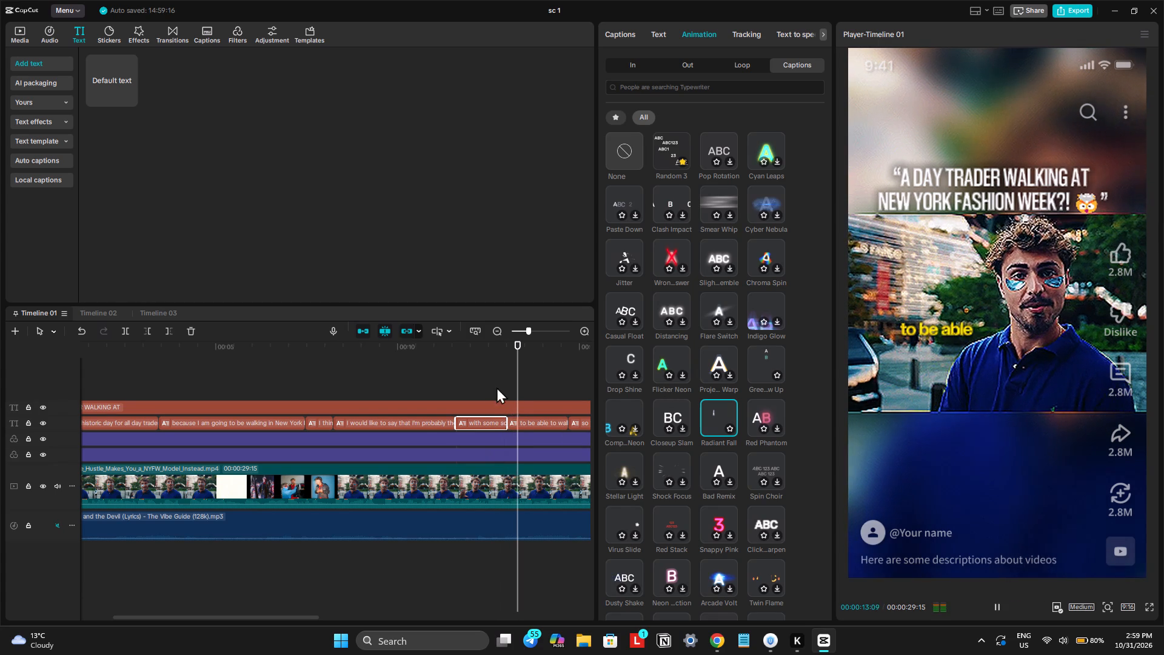
left_click(493, 360)
left_click_drag(492, 359, 429, 372)
key("space")
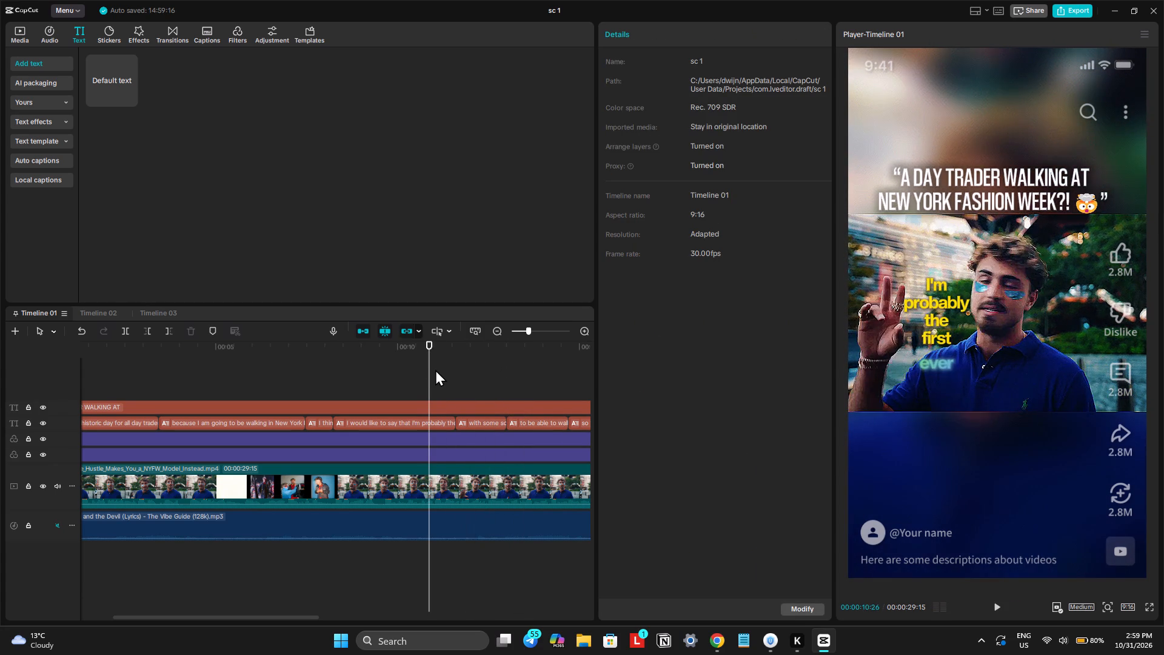
key("space")
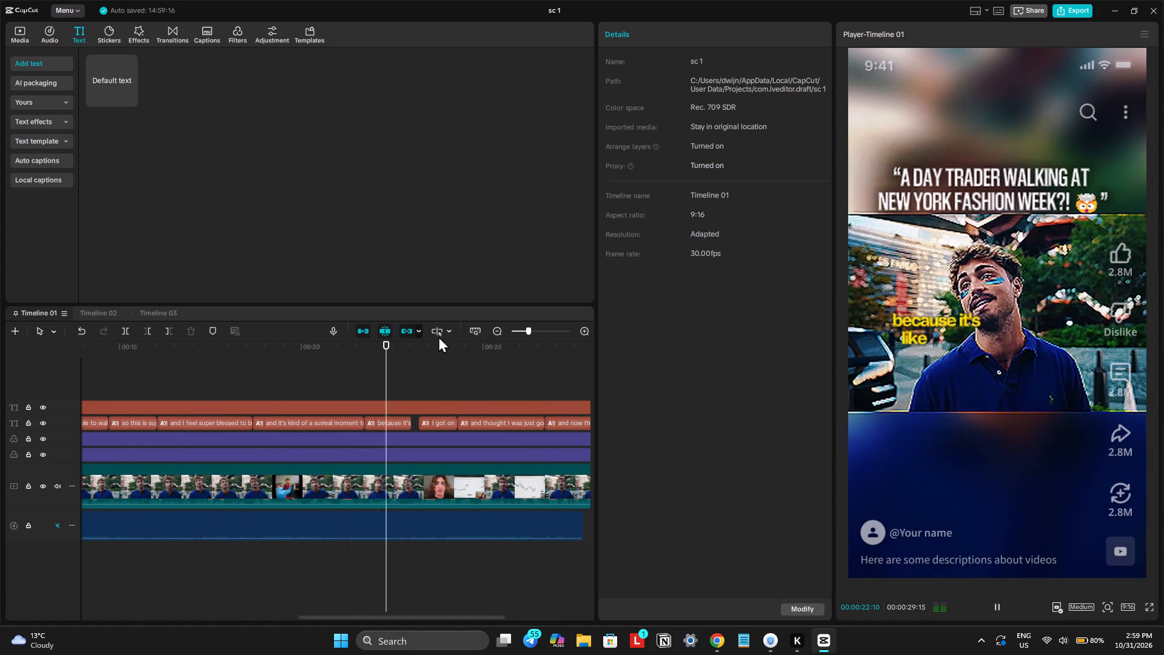
key("space")
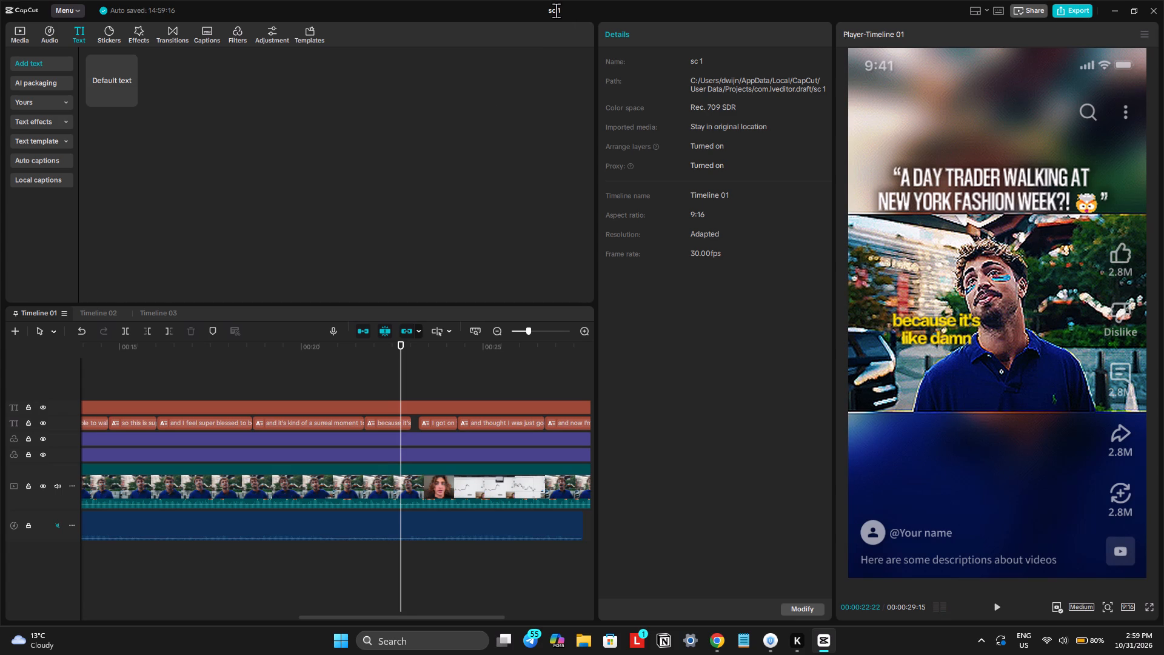
Rename the project as tjr1.
left_click(556, 10)
type("tj")
key("r")
key("1")
Export Timeline 01 as tjr1 in 1080P, H.264, mp4 at 30fps.
left_click(1068, 10)
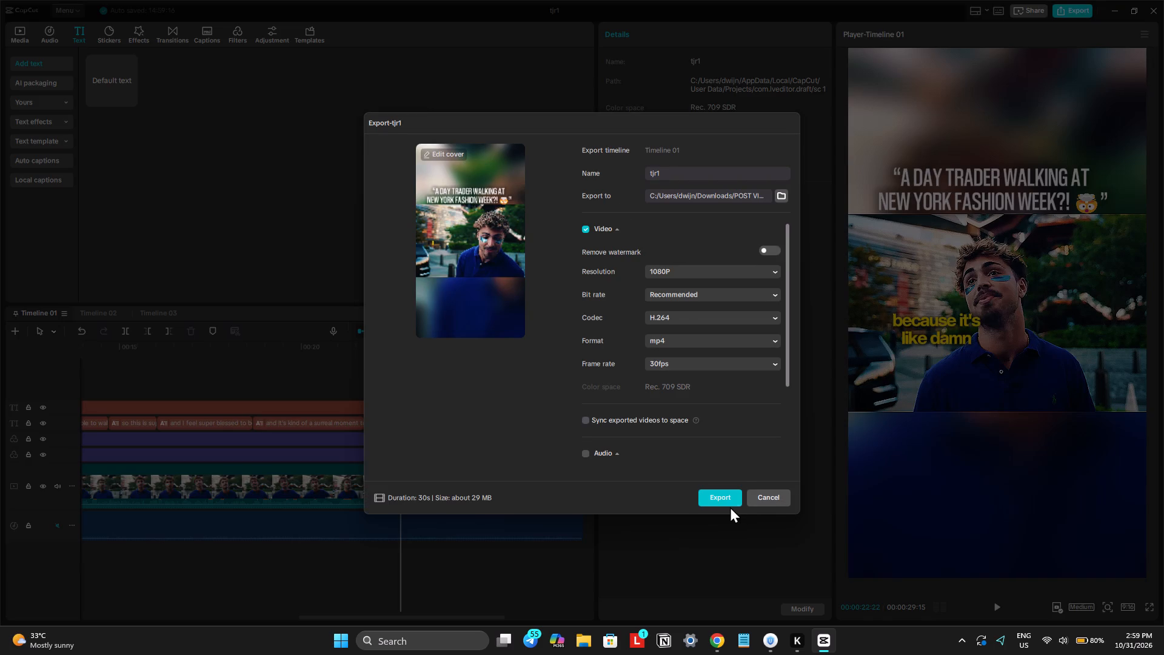
left_click(722, 495)
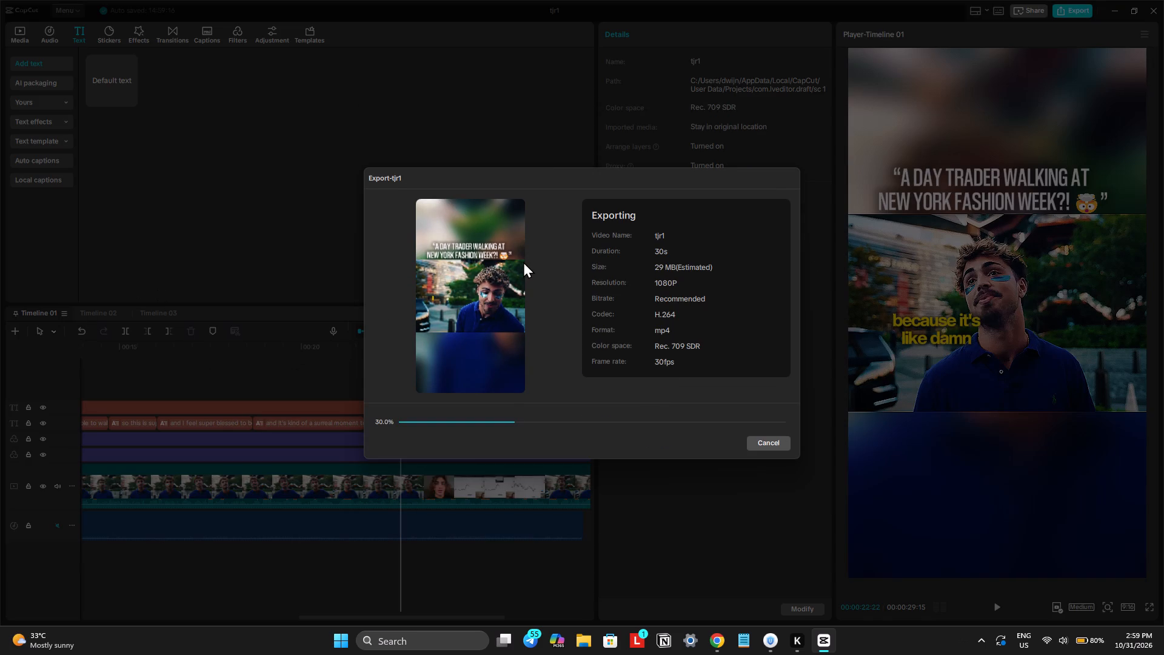
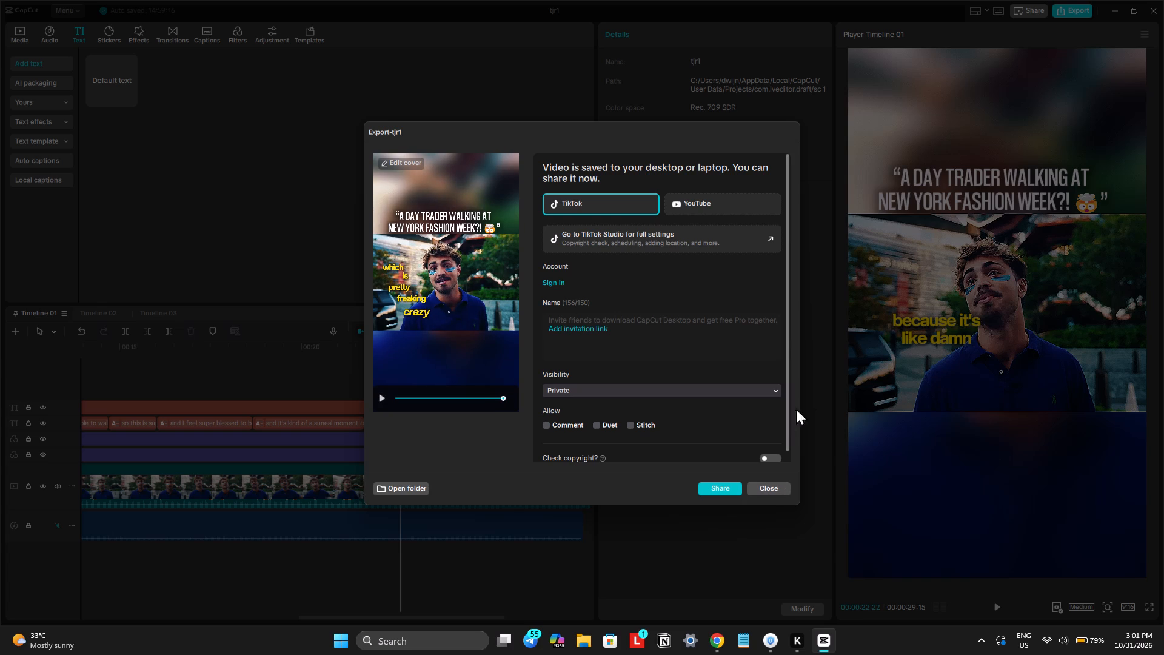
Close the finished export and open Timeline 02 for editing.
left_click(774, 486)
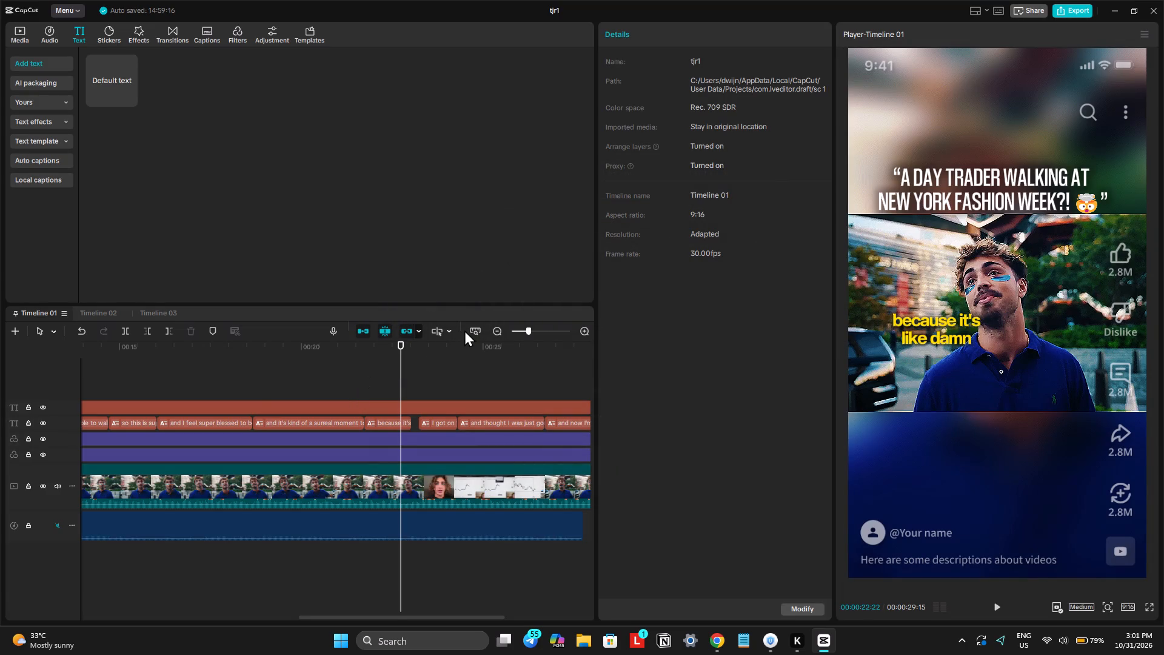
left_click(470, 331)
left_click(101, 313)
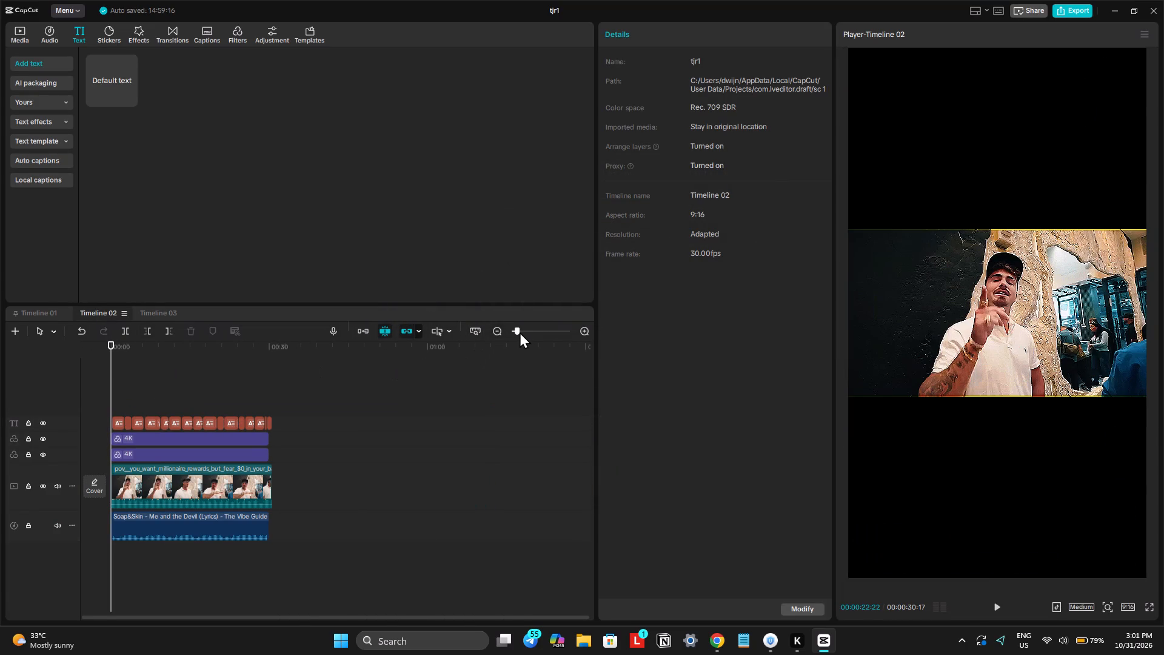
left_click_drag(520, 332, 535, 332)
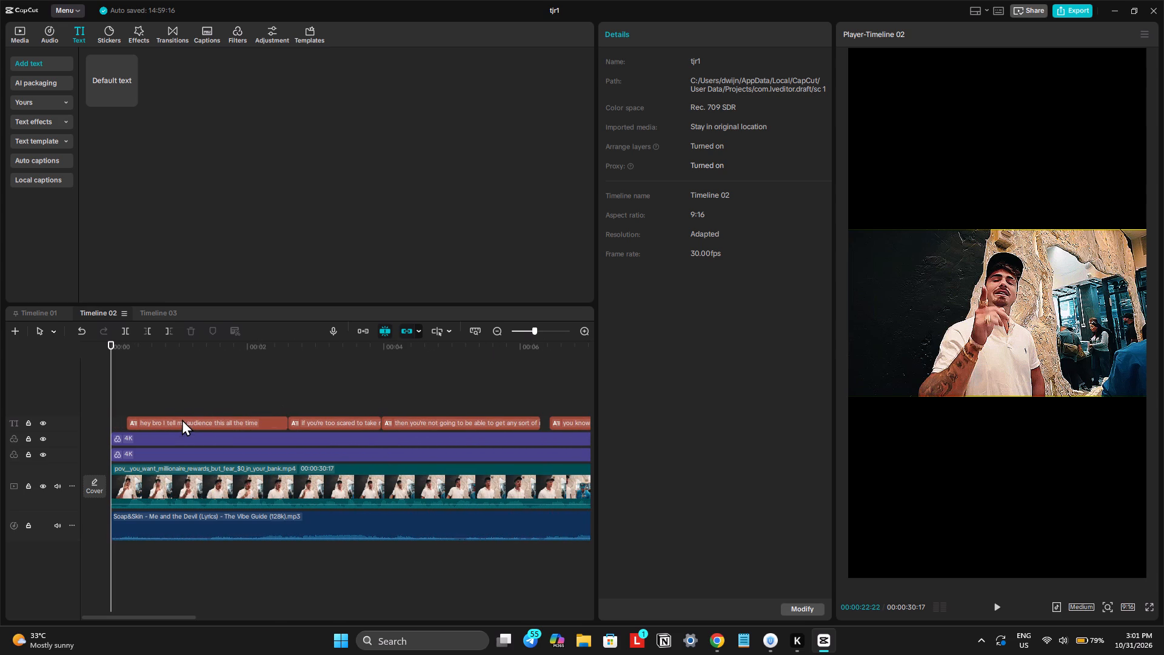
left_click(182, 419)
left_click(196, 378)
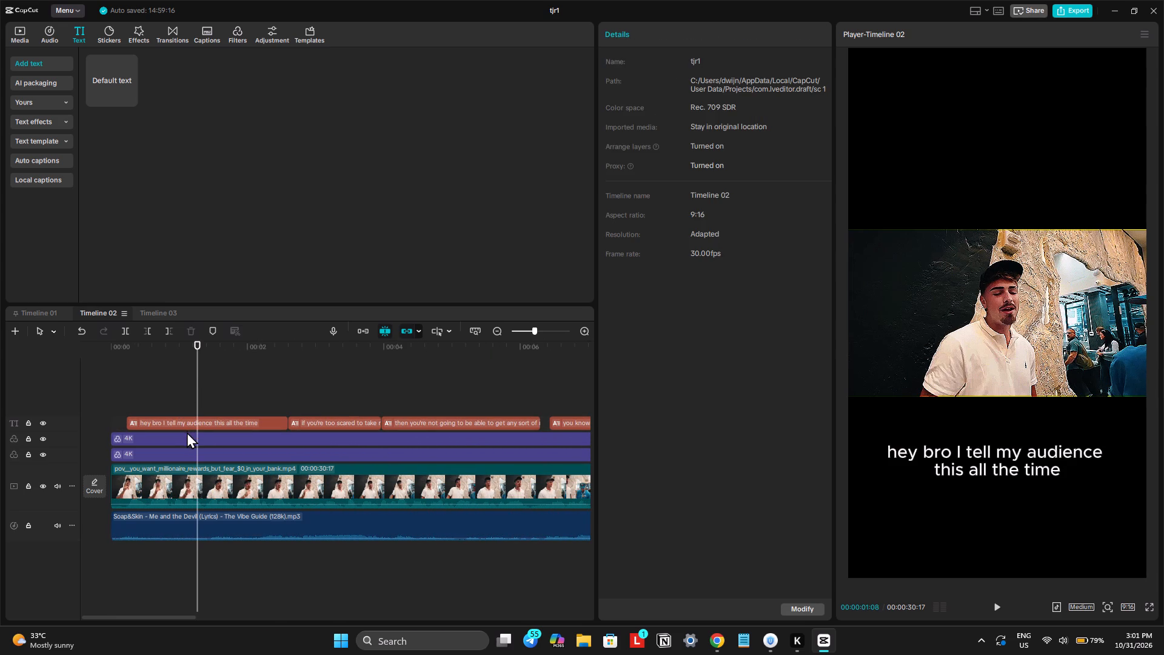
left_click(187, 422)
left_click(625, 38)
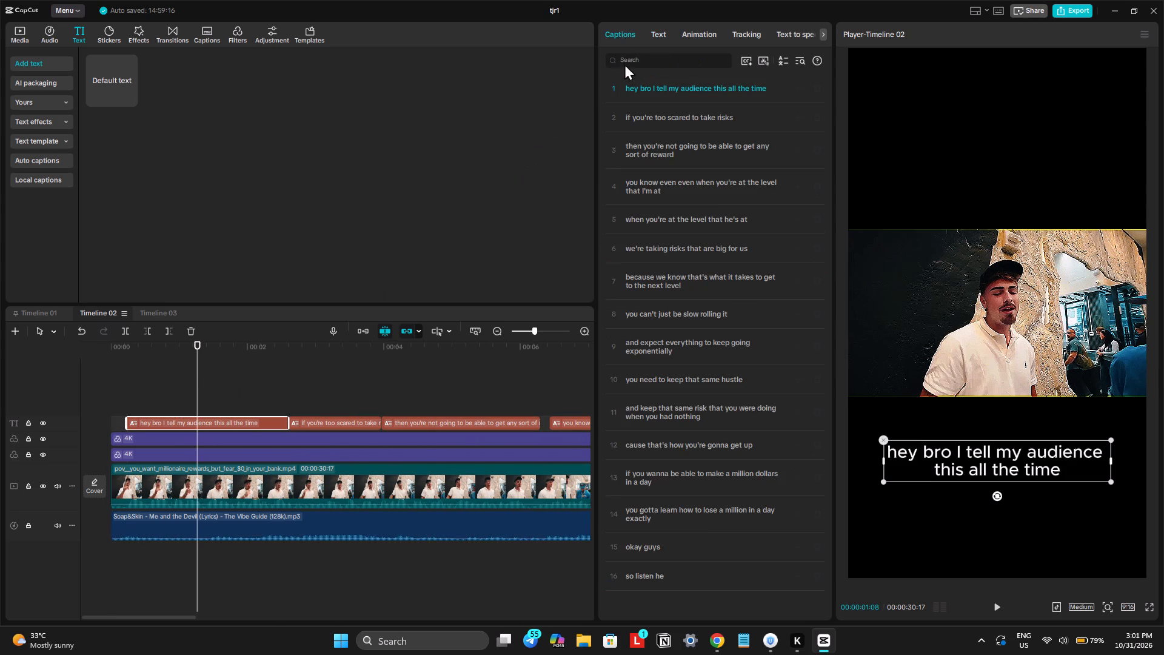
key("shift+super+s")
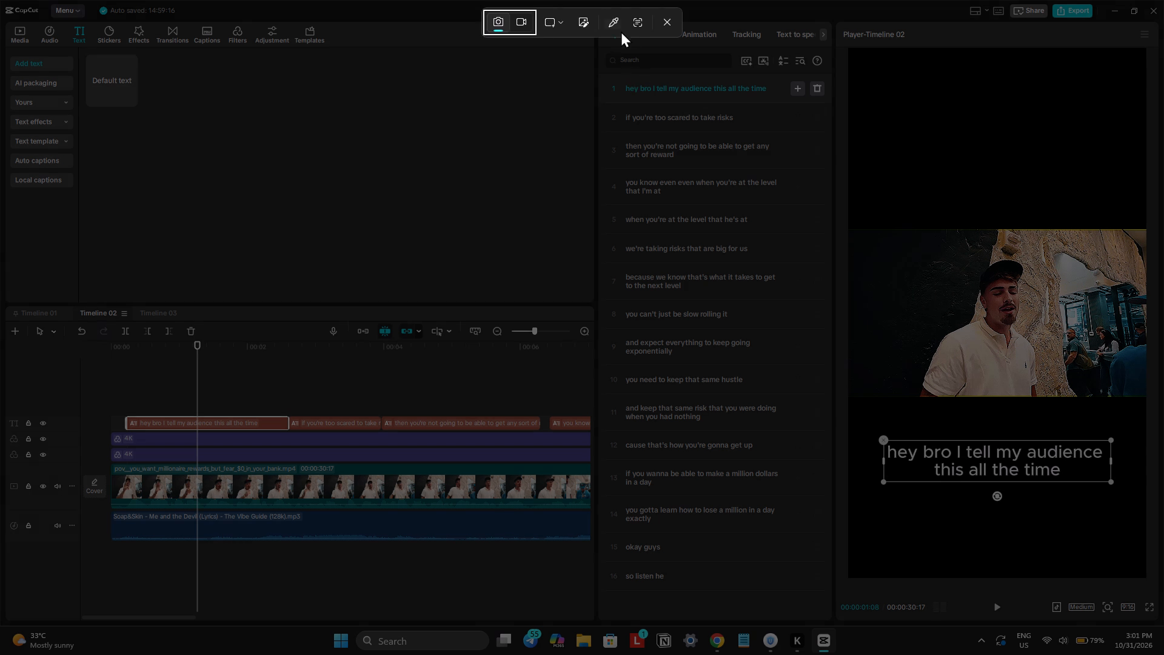
left_click(634, 22)
left_click_drag(610, 62, 644, 112)
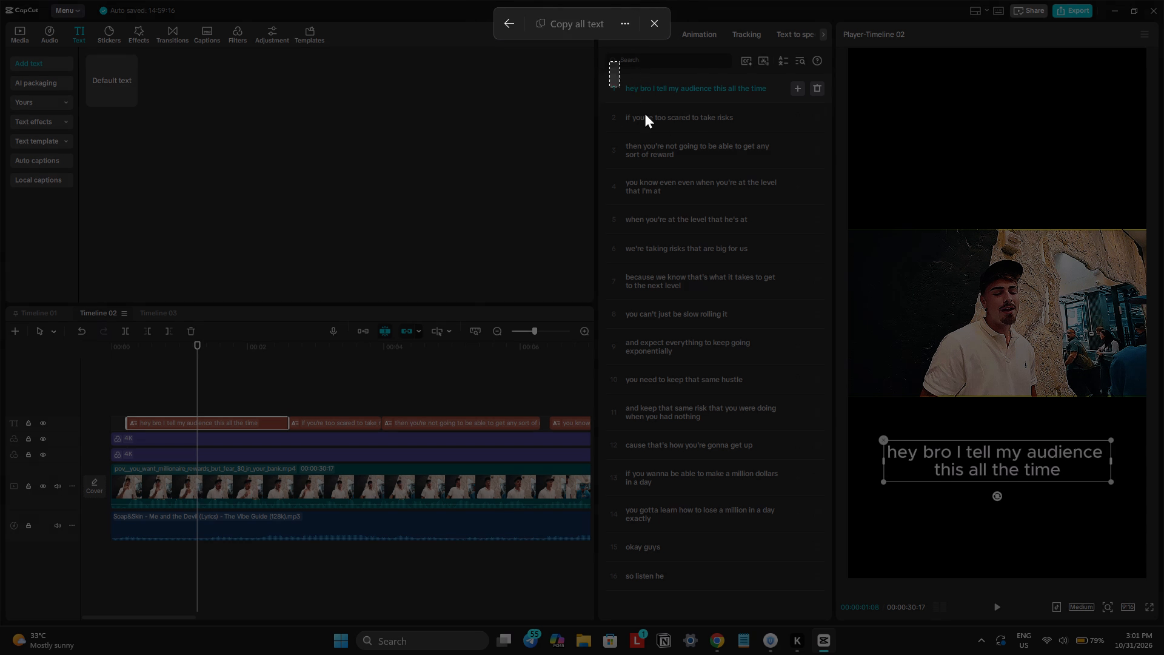
left_click_drag(644, 112, 807, 593)
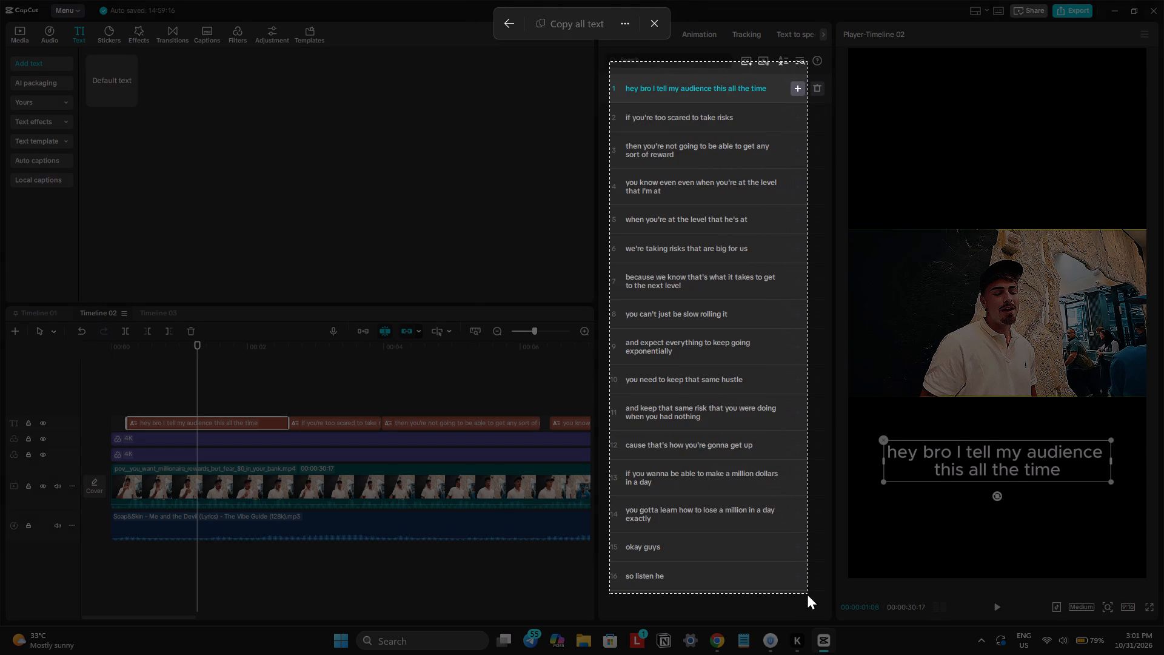
left_click_drag(807, 593, 809, 594)
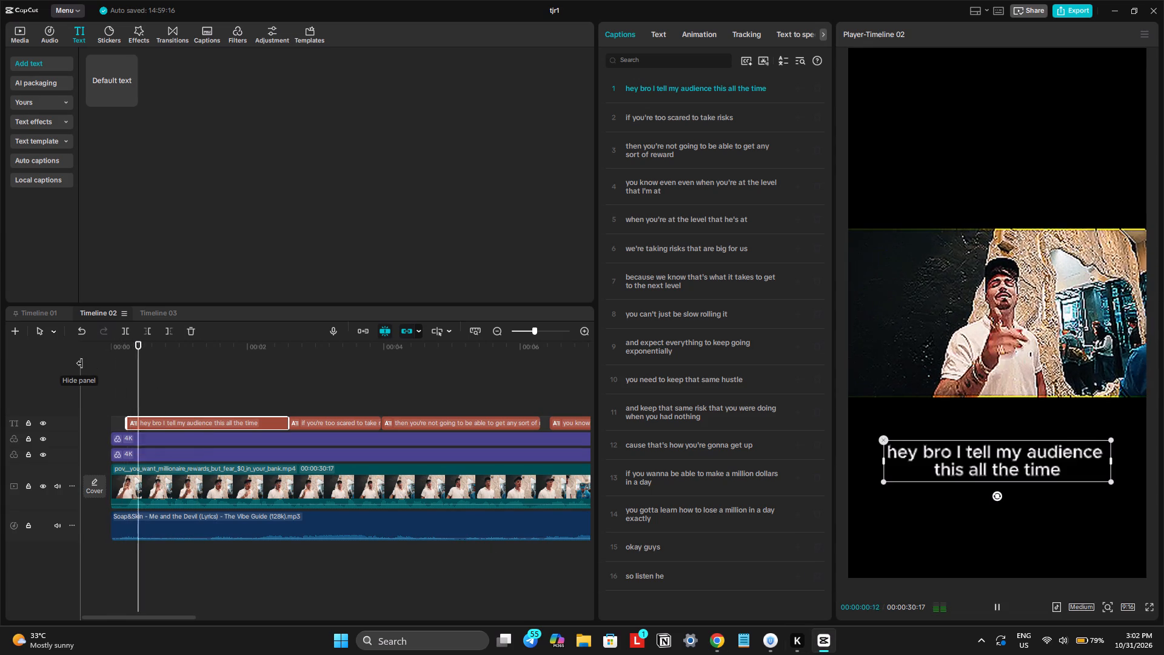
key("space")
Set all Timeline 02 captions to the CreatoDisplay-ExtraBold font with character spacing -1.
left_click(480, 329)
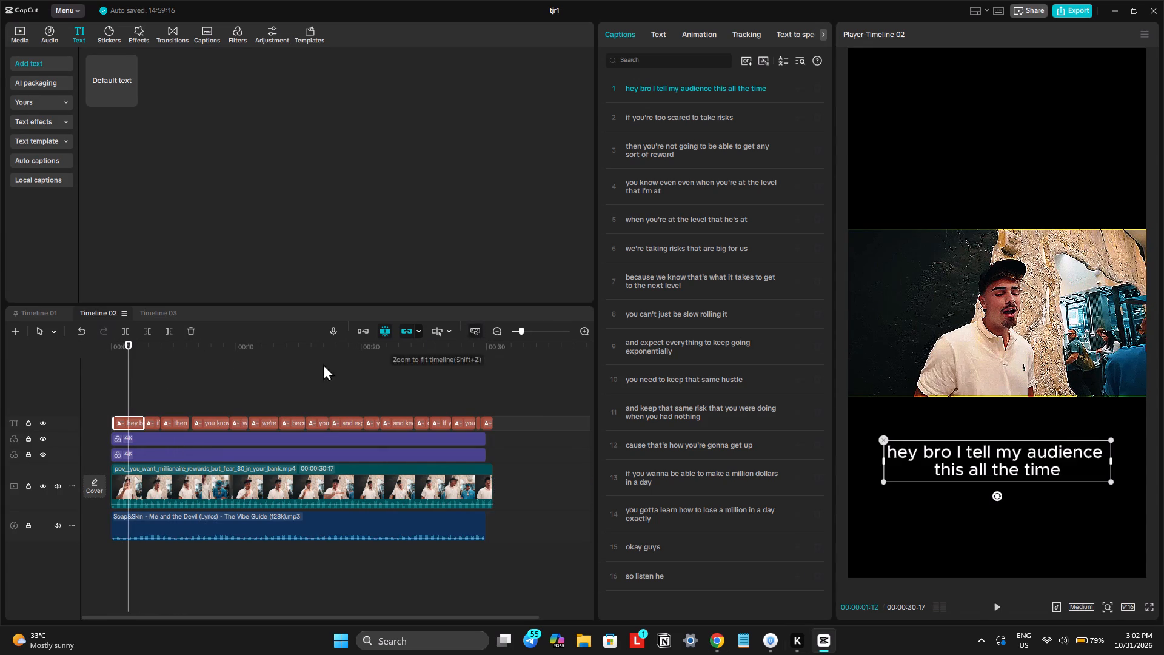
left_click_drag(138, 385, 483, 427)
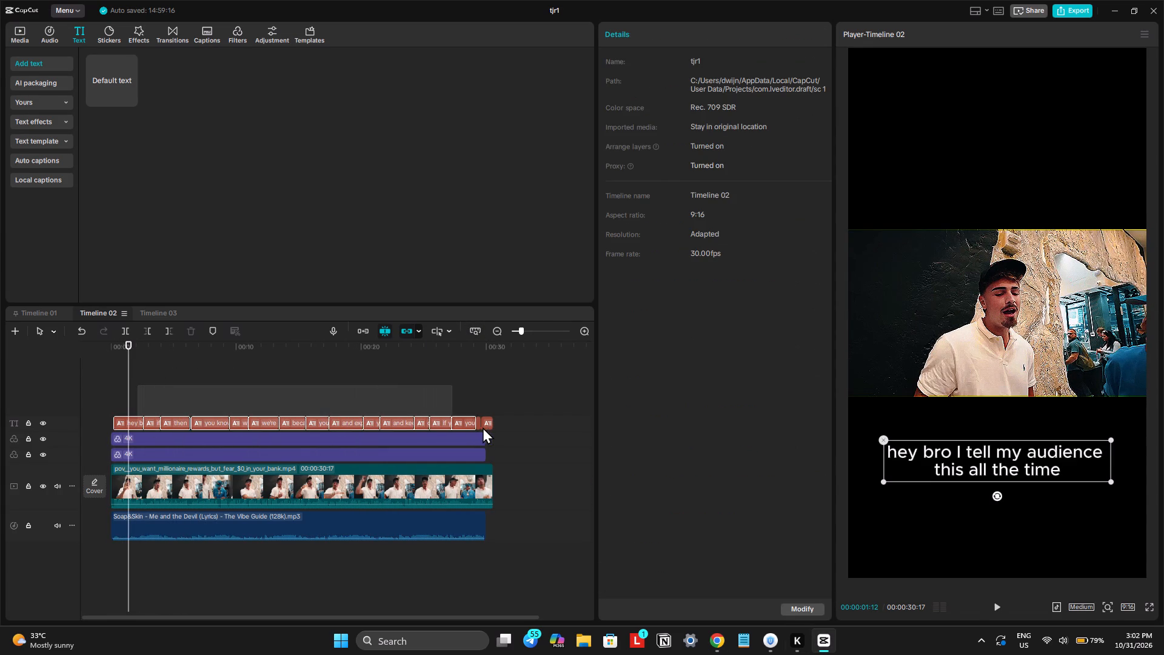
left_click_drag(483, 427, 490, 426)
left_click(662, 30)
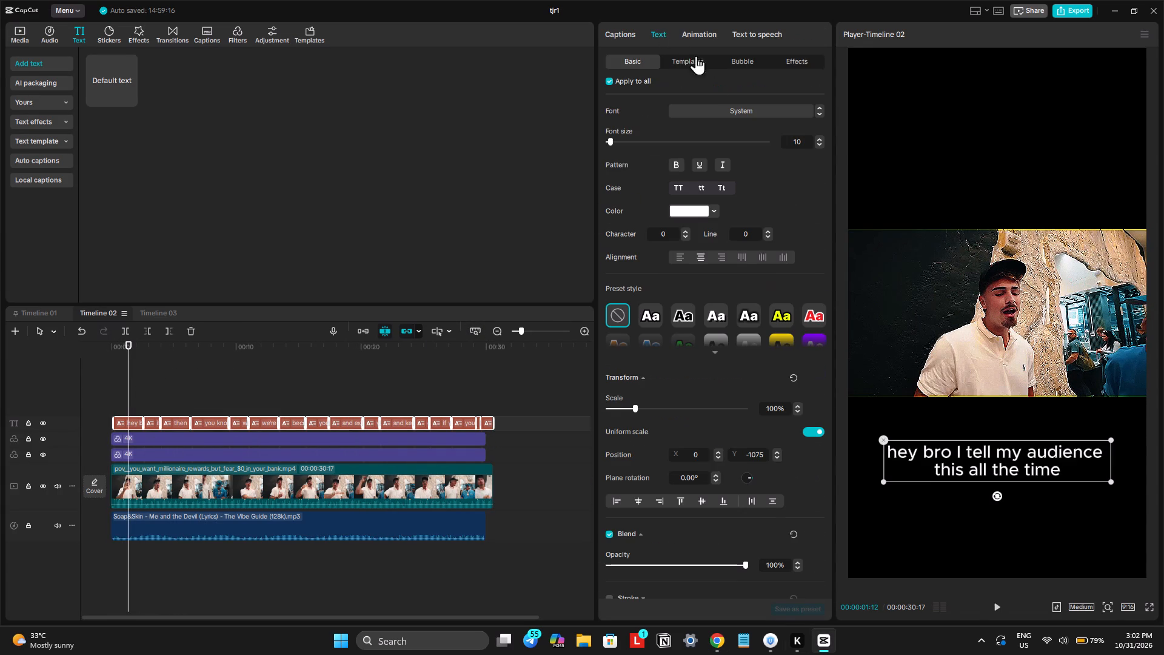
left_click(704, 109)
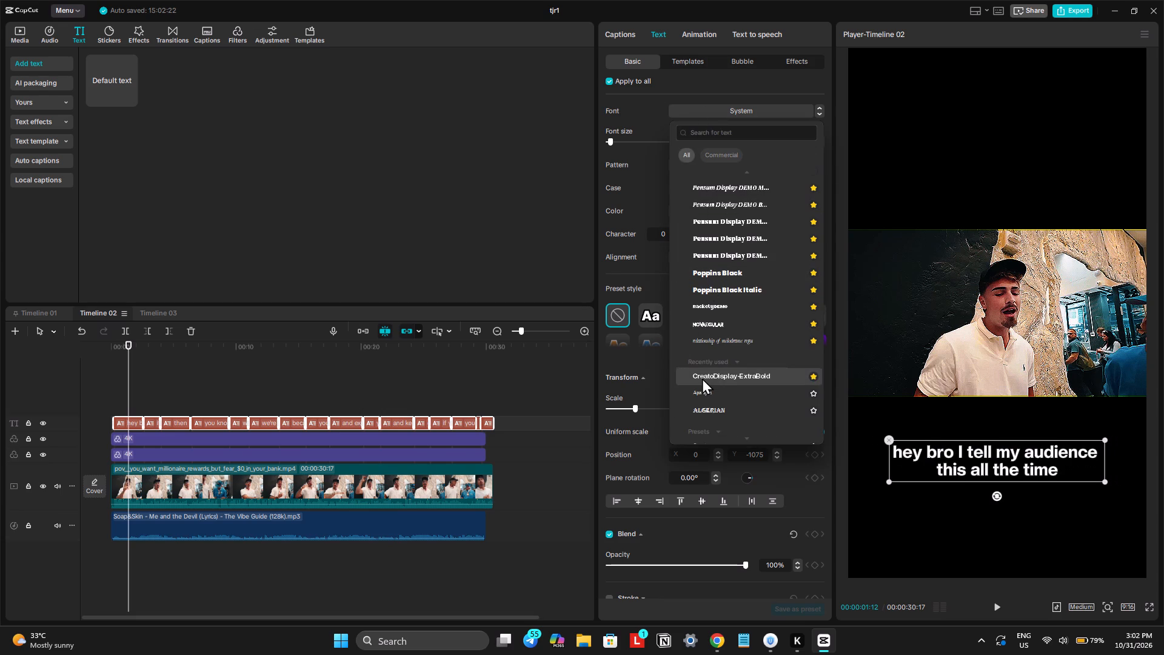
left_click(702, 378)
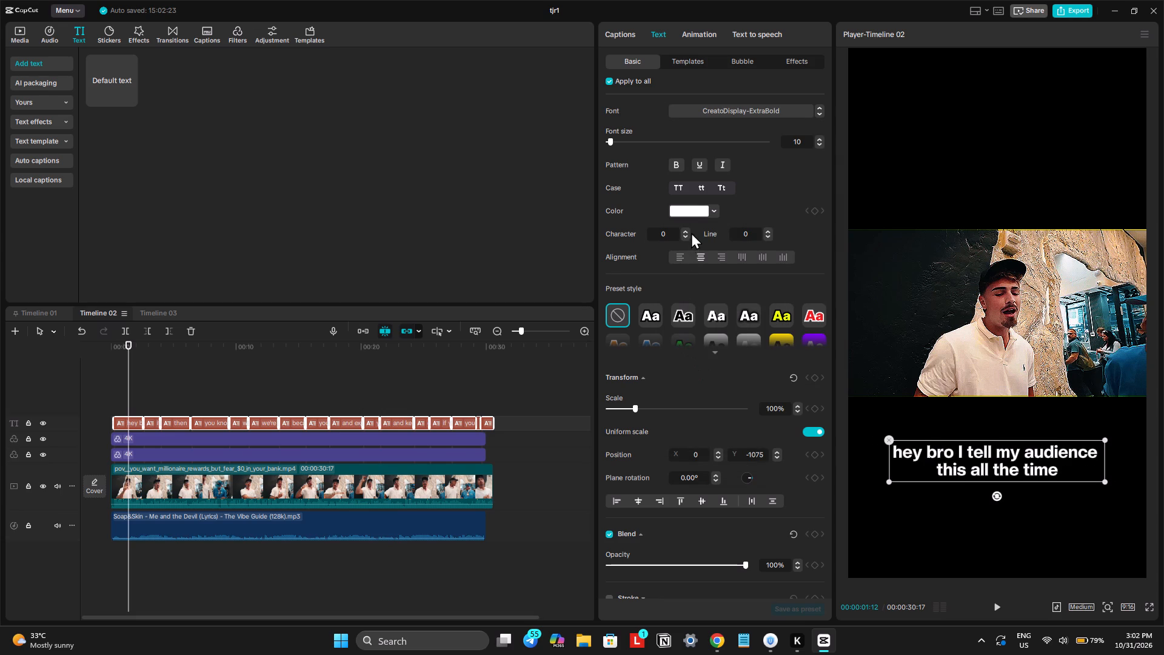
left_click(686, 235)
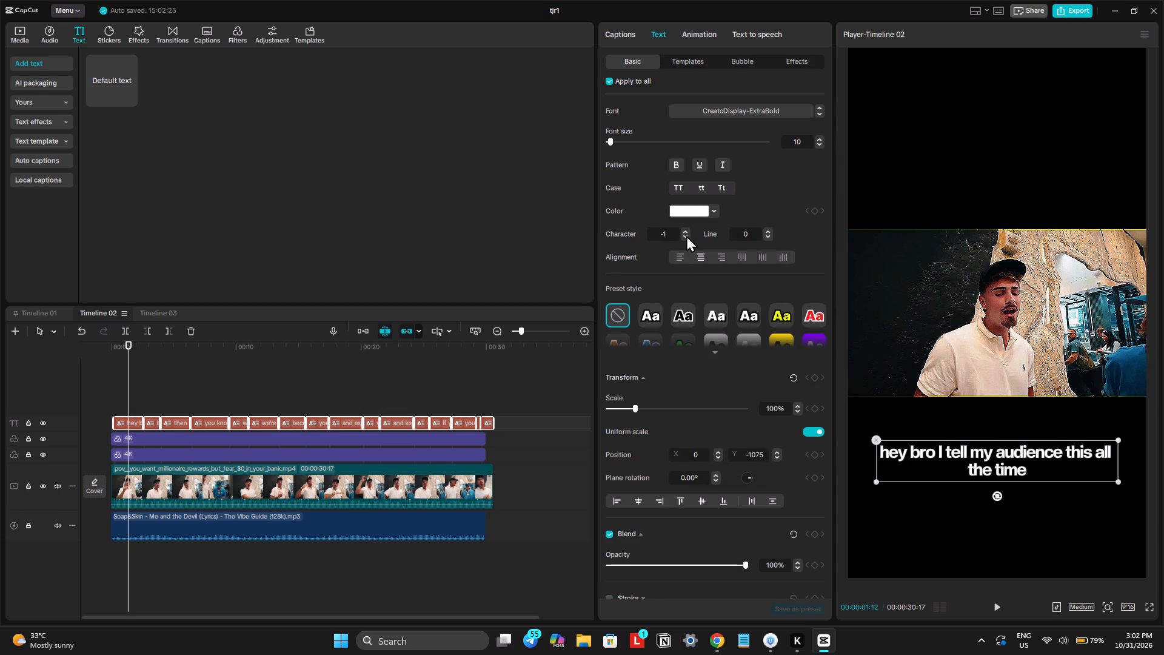
Add a black shadow to all the captions with 8% blurriness and 53% opacity.
scroll(677, 304, "down", 4)
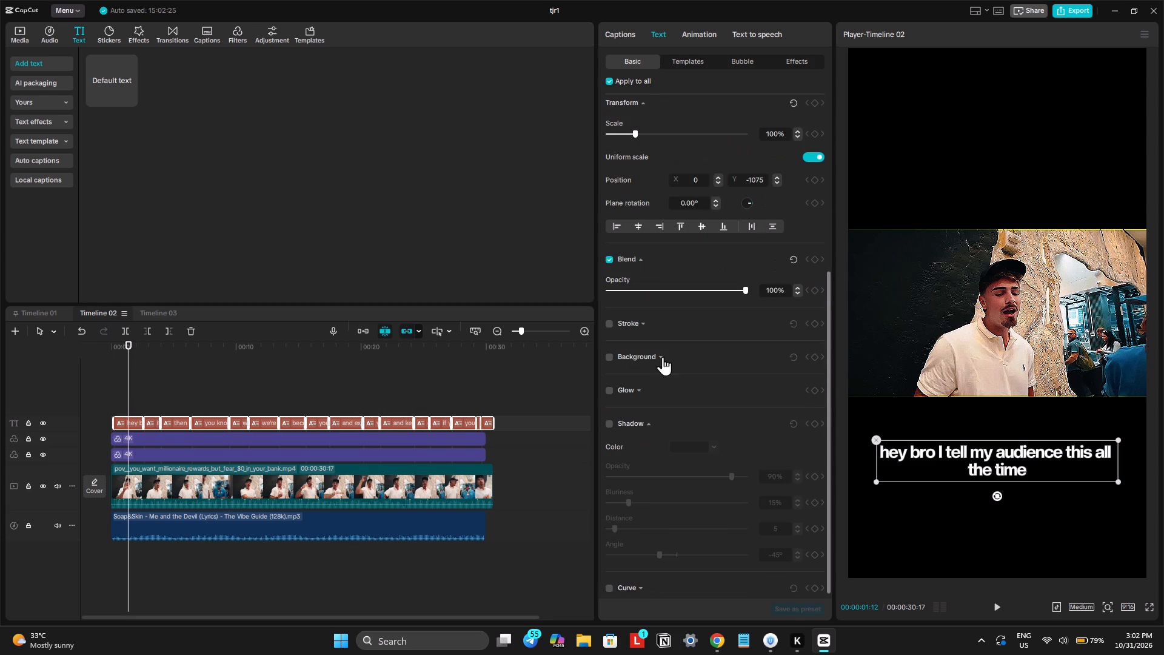
scroll(663, 357, "down", 1)
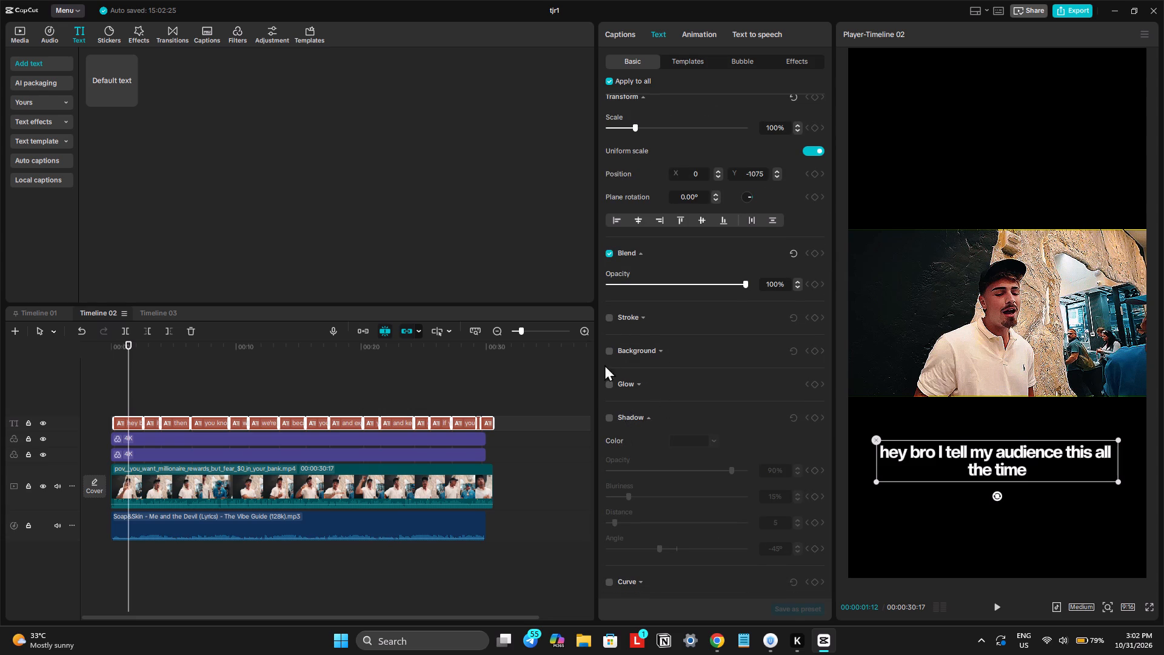
left_click(607, 420)
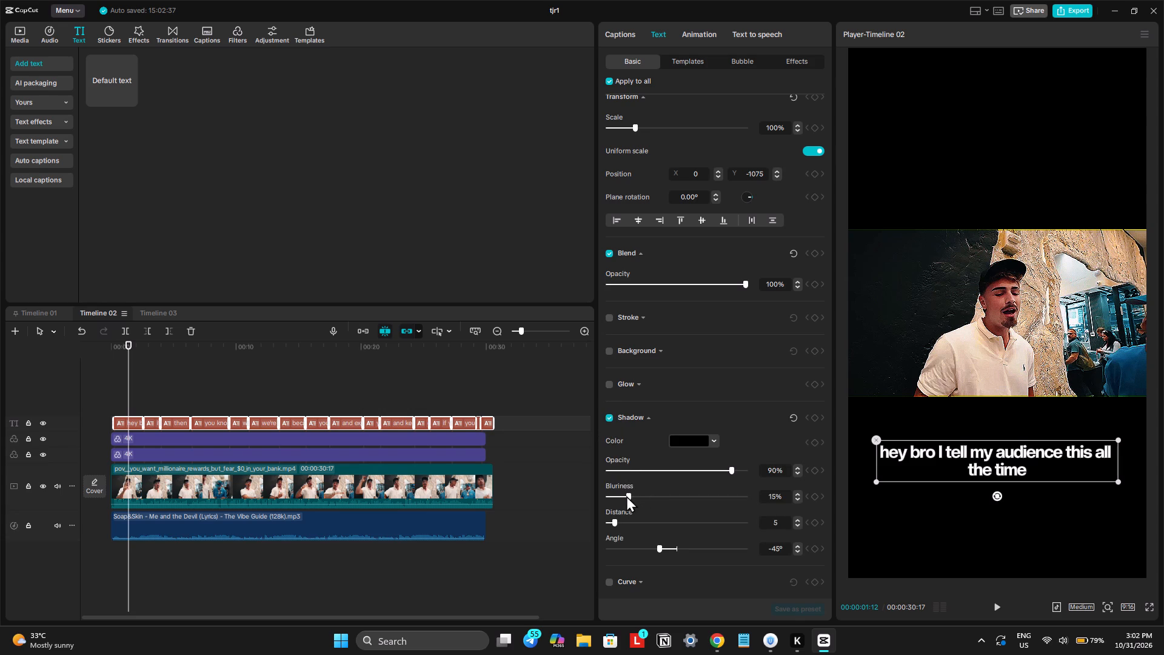
left_click_drag(626, 495, 619, 510)
left_click_drag(698, 474, 681, 479)
Fill the main video clip's canvas with the second blur background option.
left_click(318, 496)
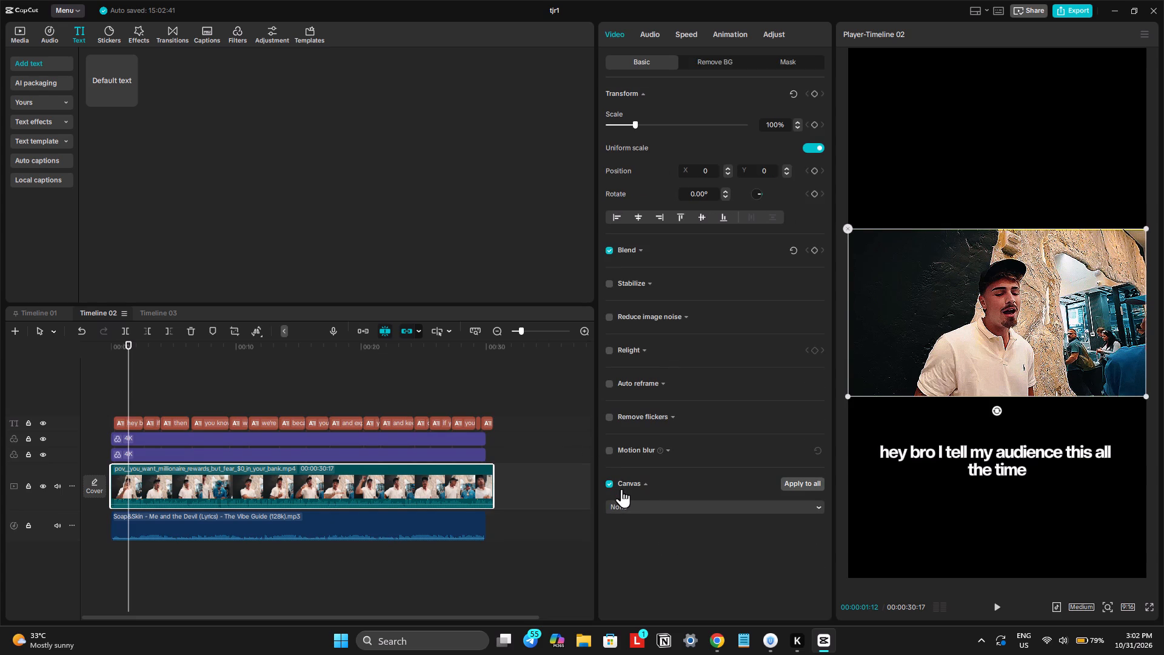
scroll(626, 489, "down", 2)
left_click(627, 504)
left_click(640, 546)
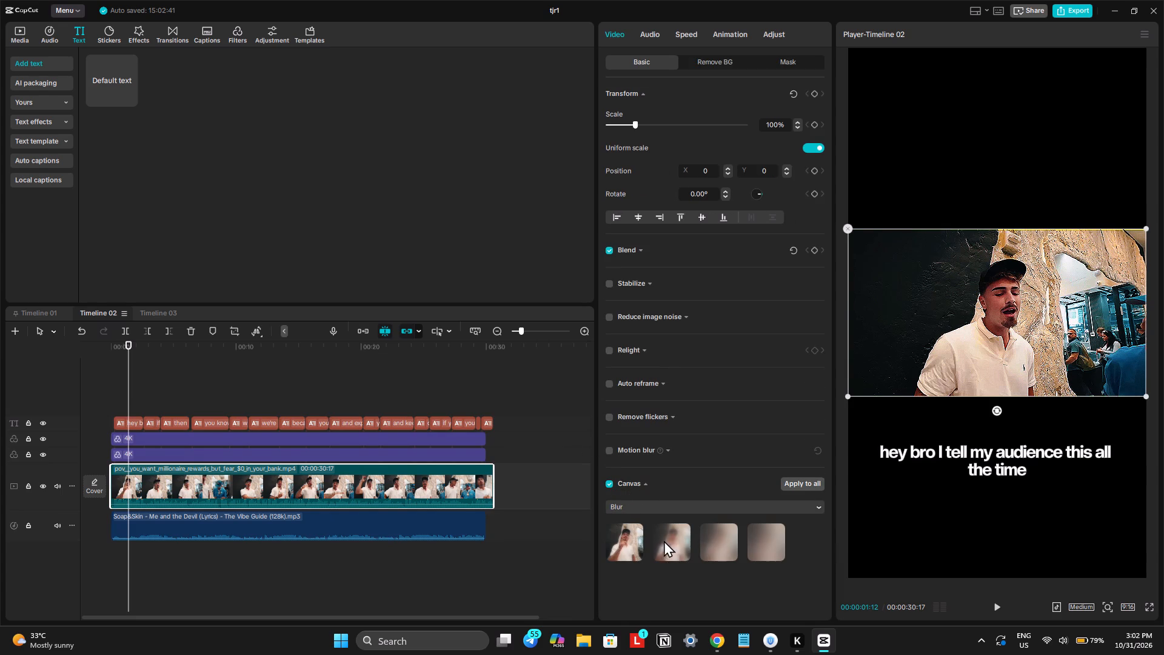
left_click(672, 540)
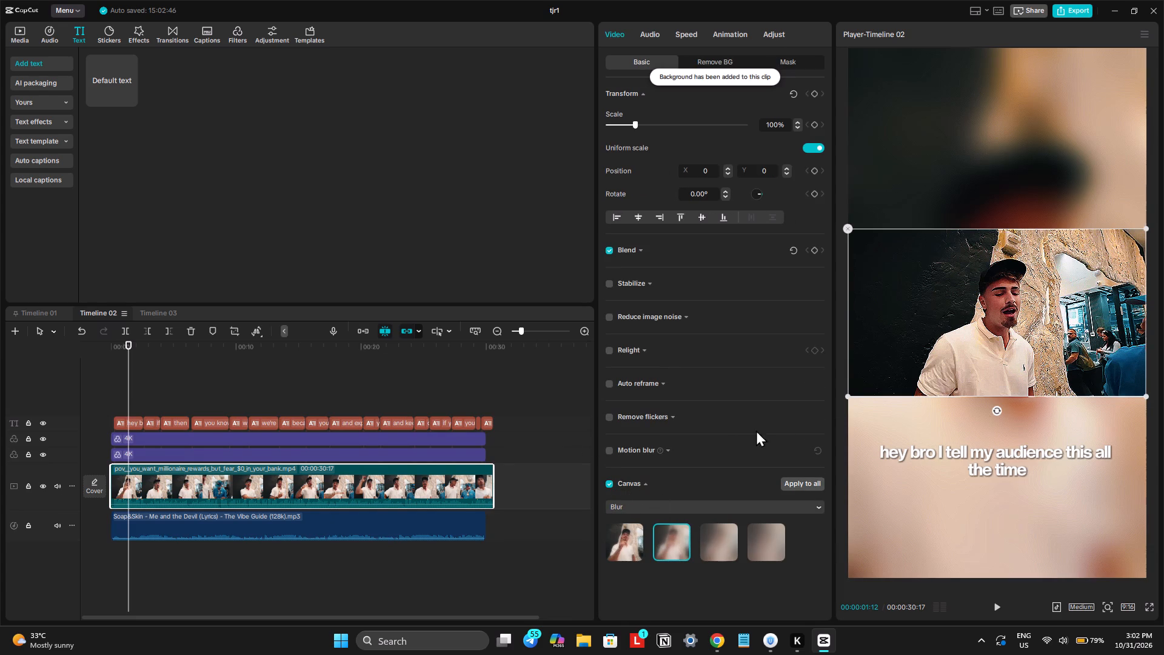
Enlarge the main video clip to about 134% scale in the frame.
left_click_drag(1144, 398, 1163, 501)
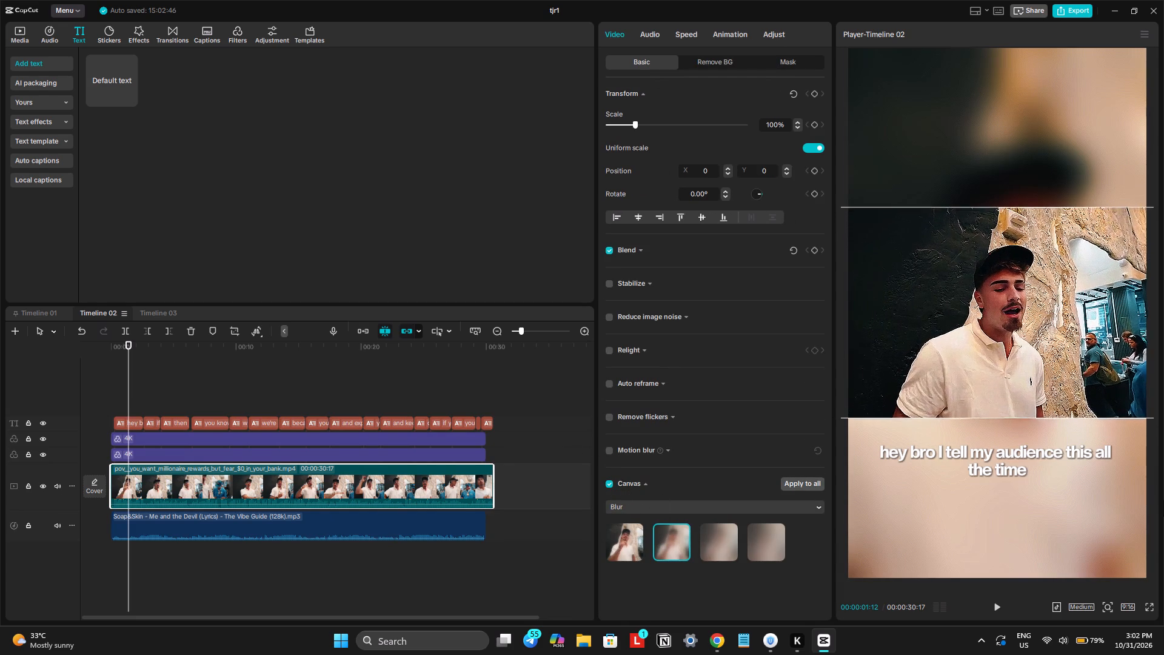
left_click_drag(1163, 501, 1163, 529)
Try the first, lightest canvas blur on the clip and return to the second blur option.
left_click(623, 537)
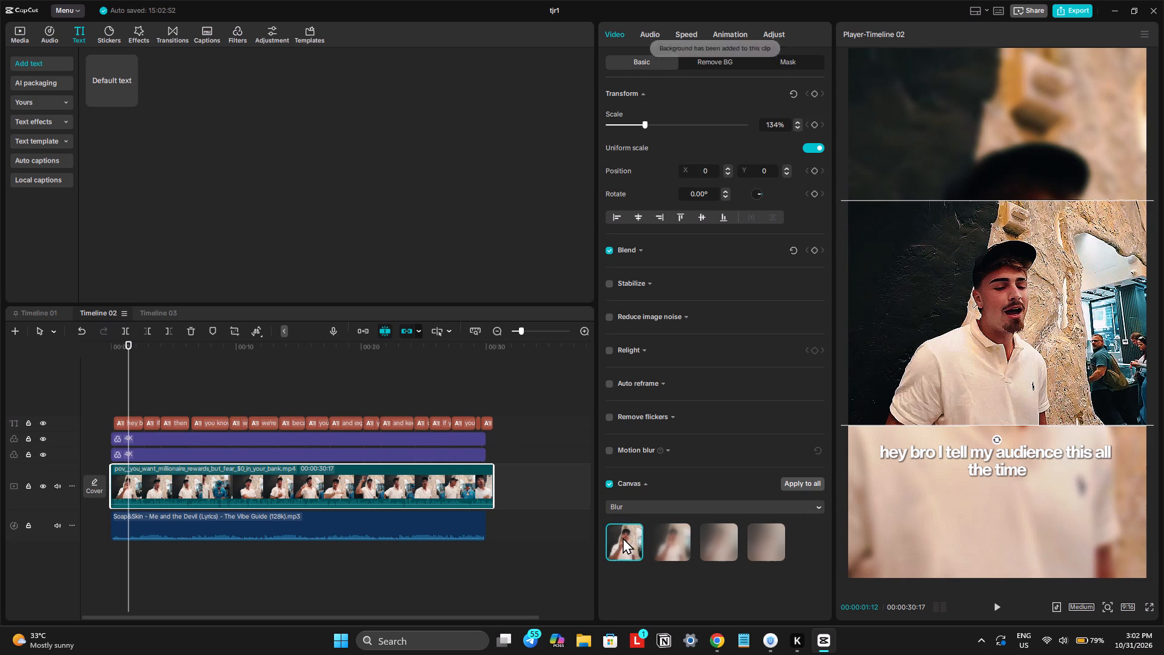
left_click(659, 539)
Play Timeline 02 from about 1 to 4 seconds to review the blurred background and captions.
key("space")
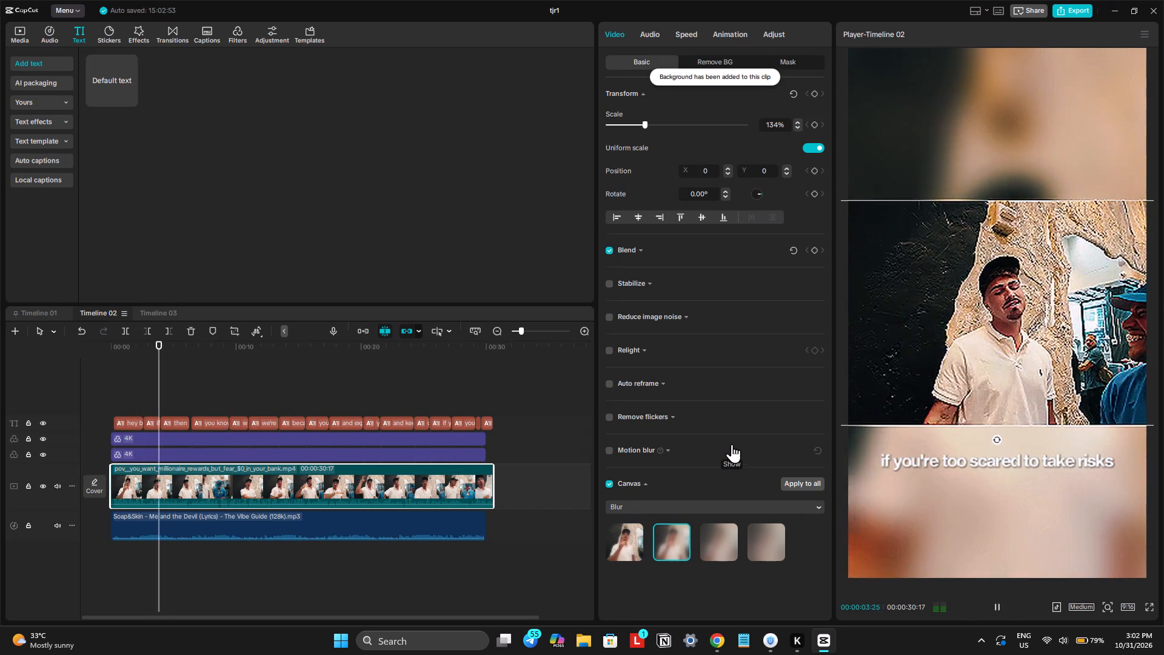
key("space")
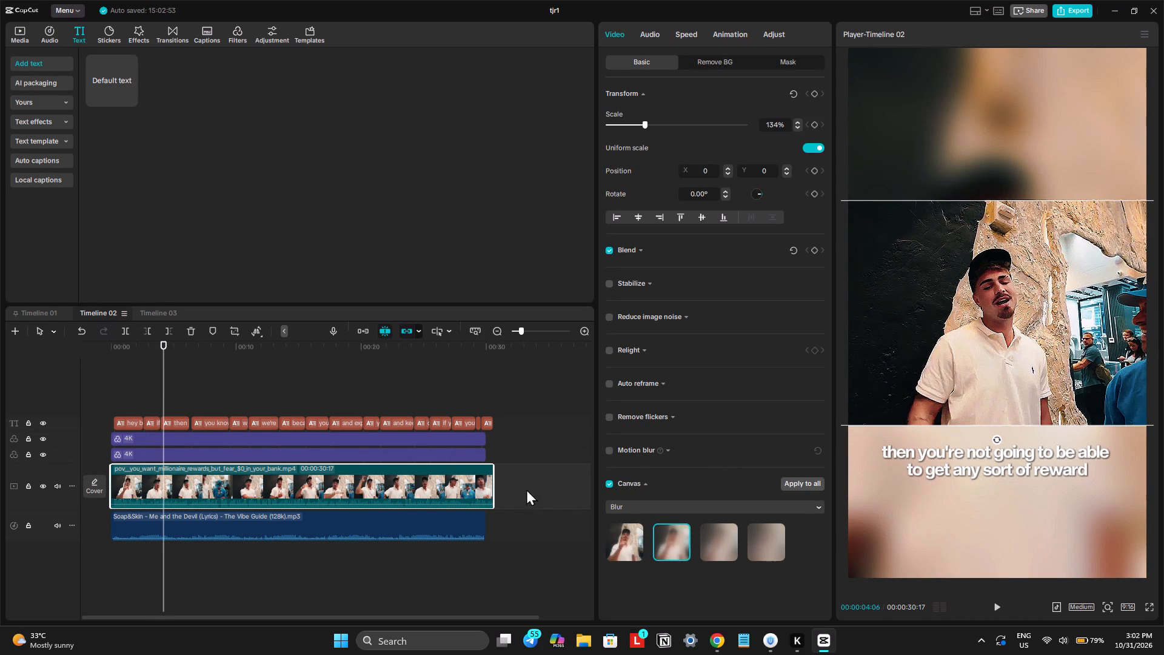
Raise the shadow opacity of all main captions to about 68%.
left_click(392, 425)
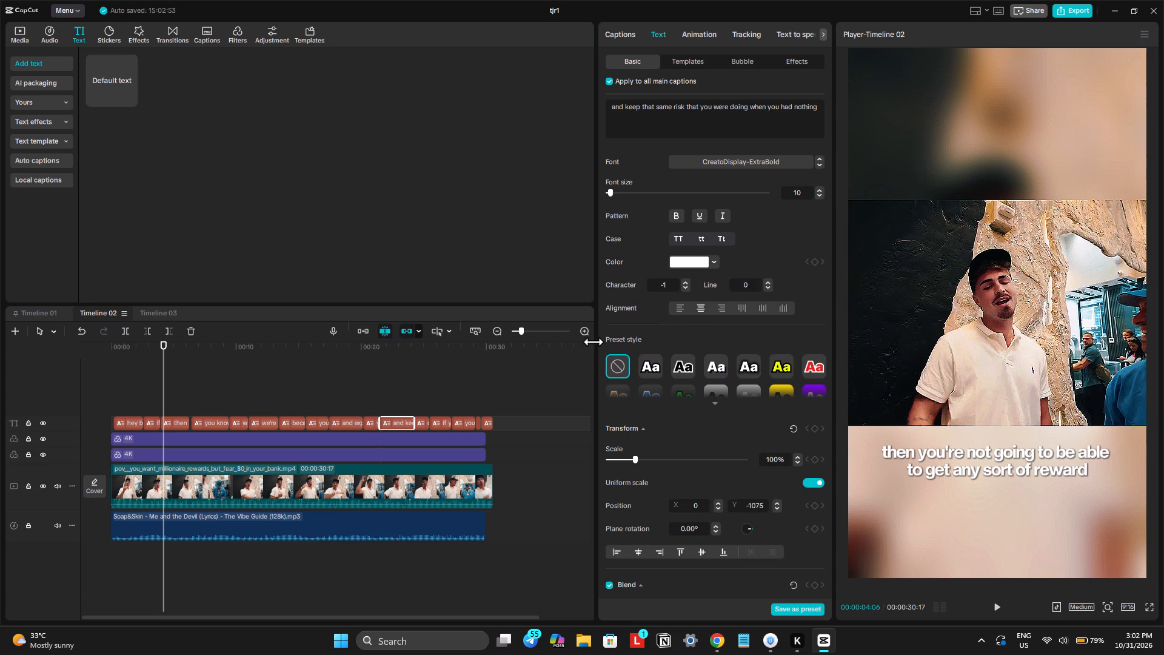
scroll(627, 462, "down", 8)
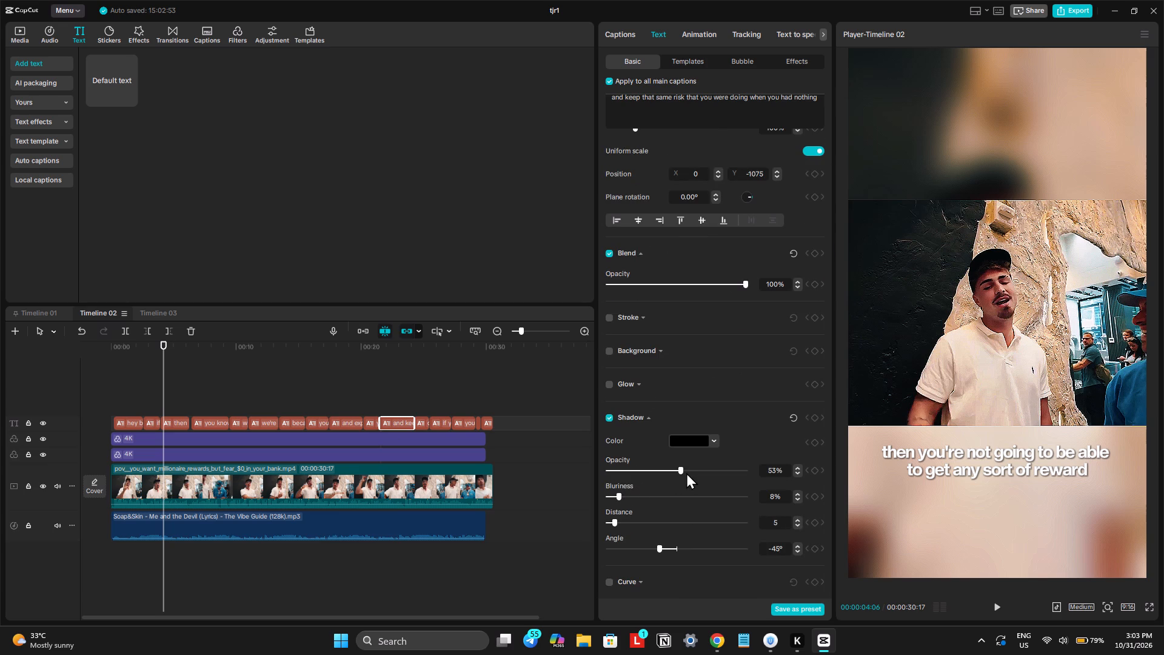
left_click_drag(689, 472, 701, 478)
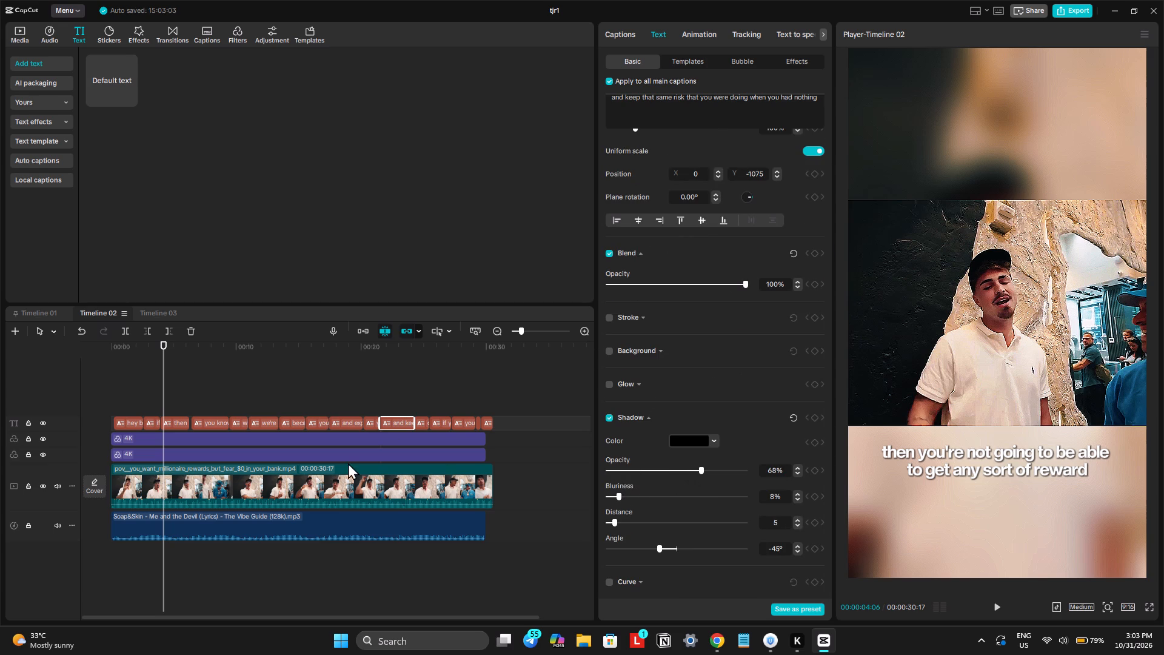
Trim the main clip's opening, including the "hey bro" caption, up to 00:00:02:18 and close the gap by turning on the main track magnet.
left_click(122, 413)
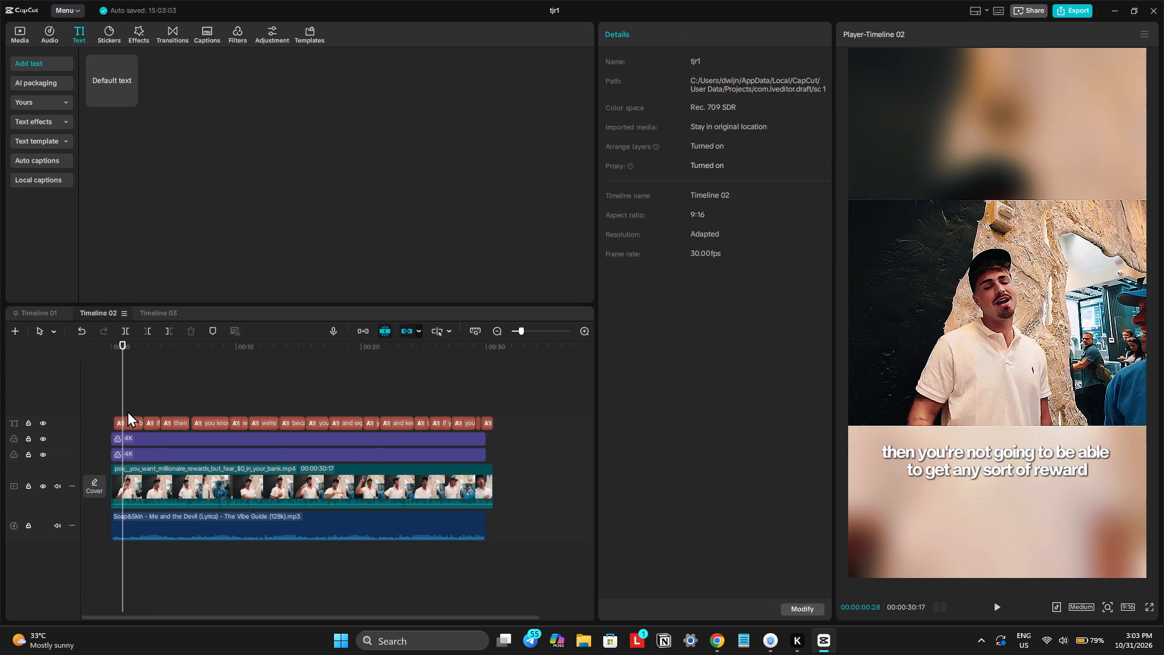
left_click(125, 422)
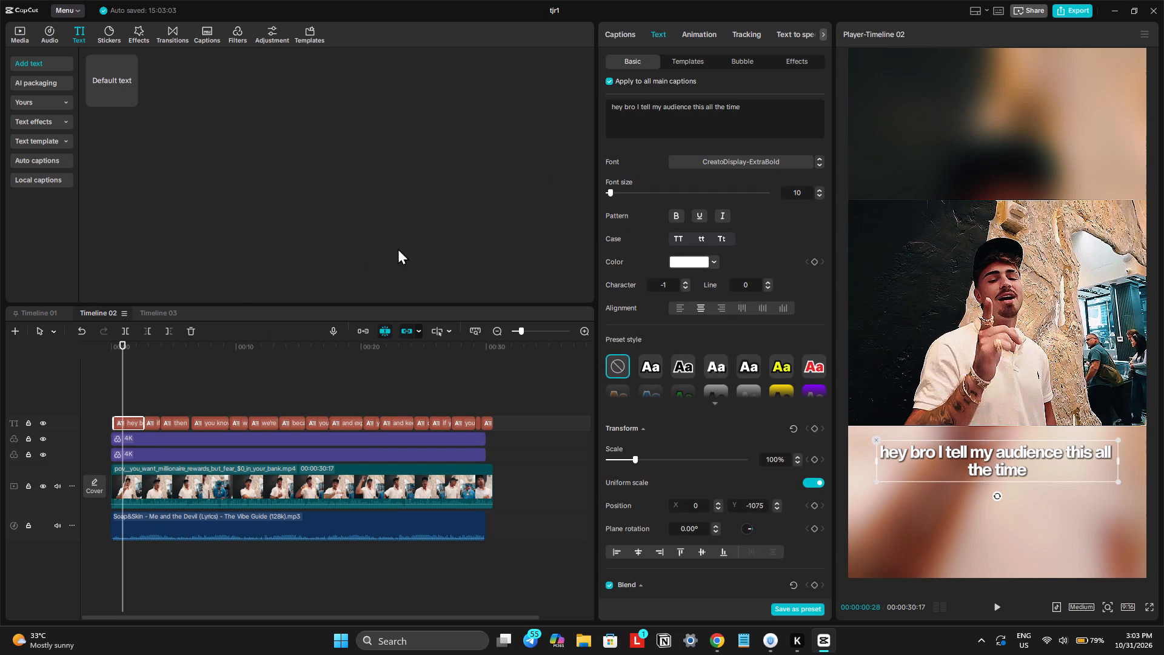
left_click_drag(127, 351, 38, 366)
key("space")
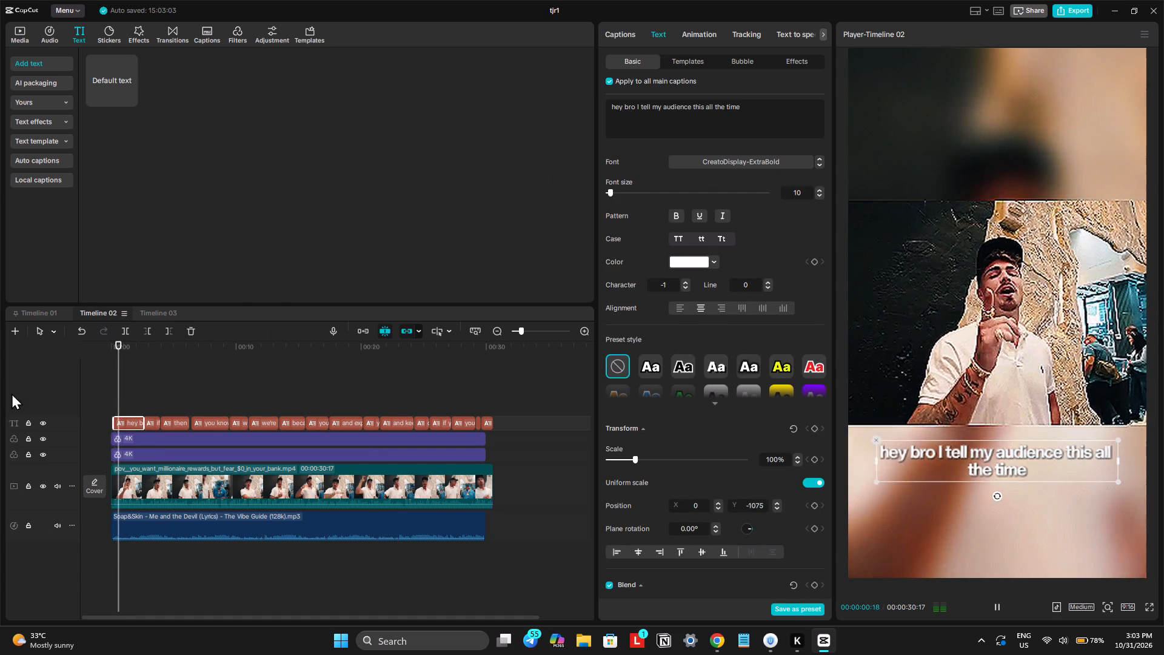
scroll(178, 452, "up", 6, "ctrl")
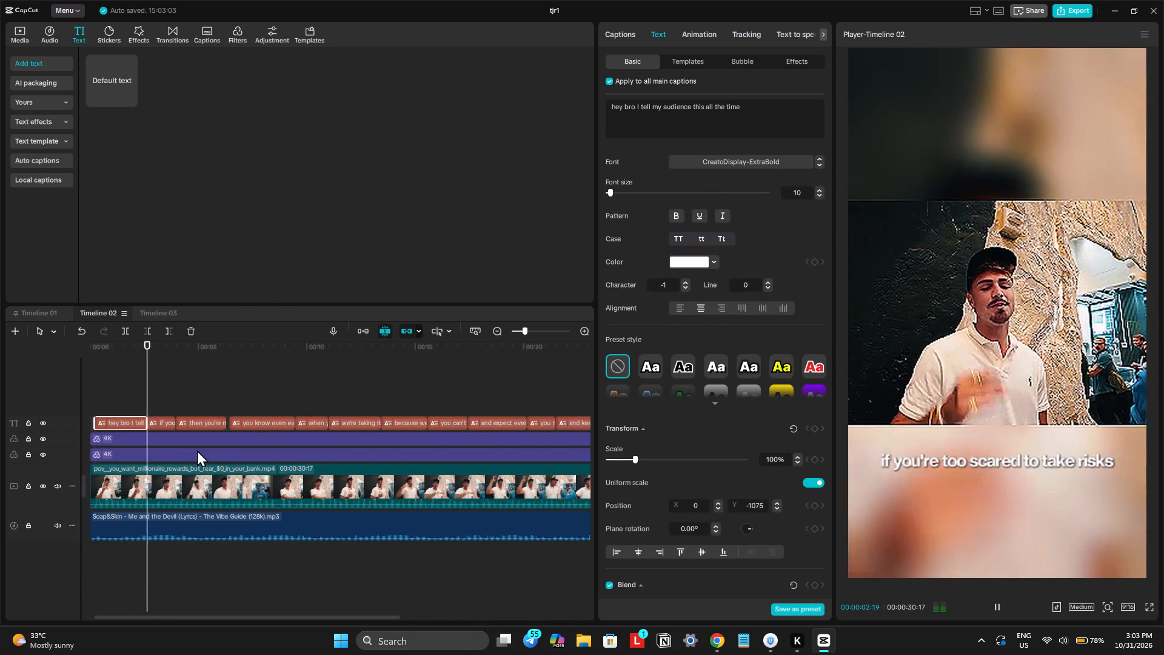
left_click(147, 394)
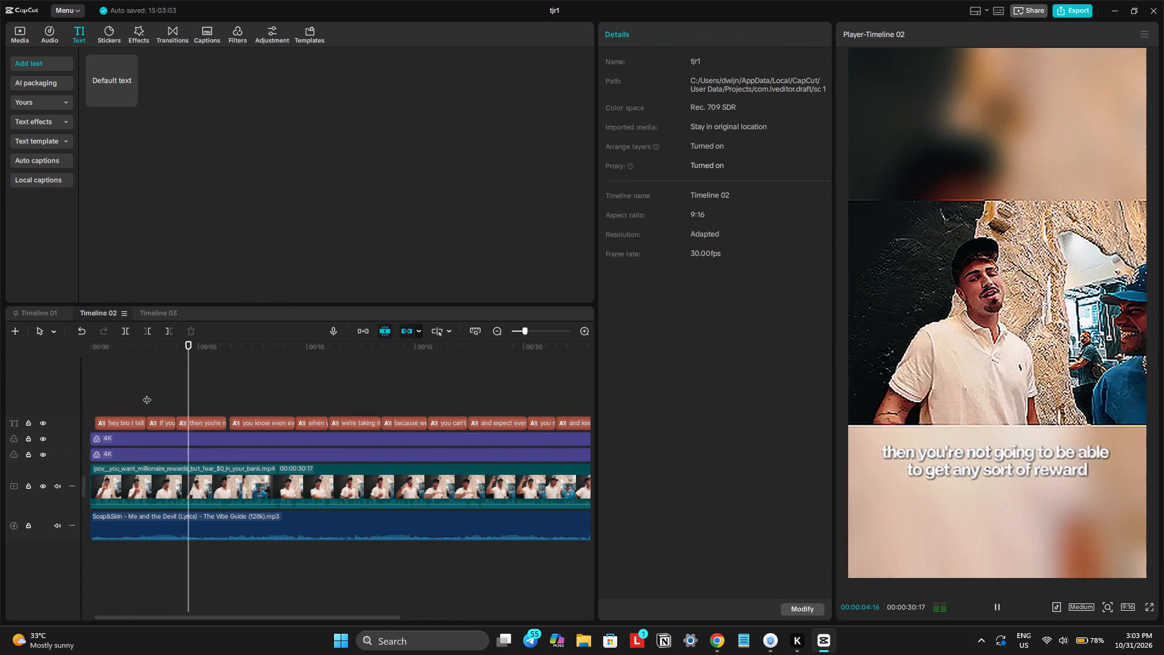
left_click_drag(129, 392, 132, 420)
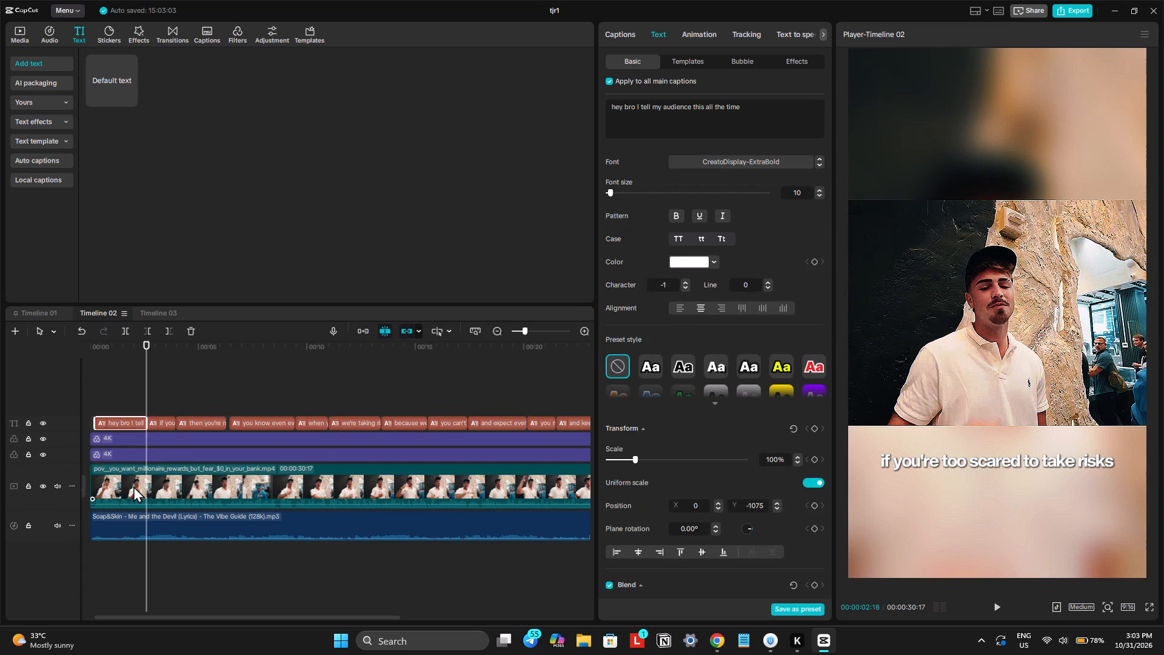
left_click(133, 486)
key("q")
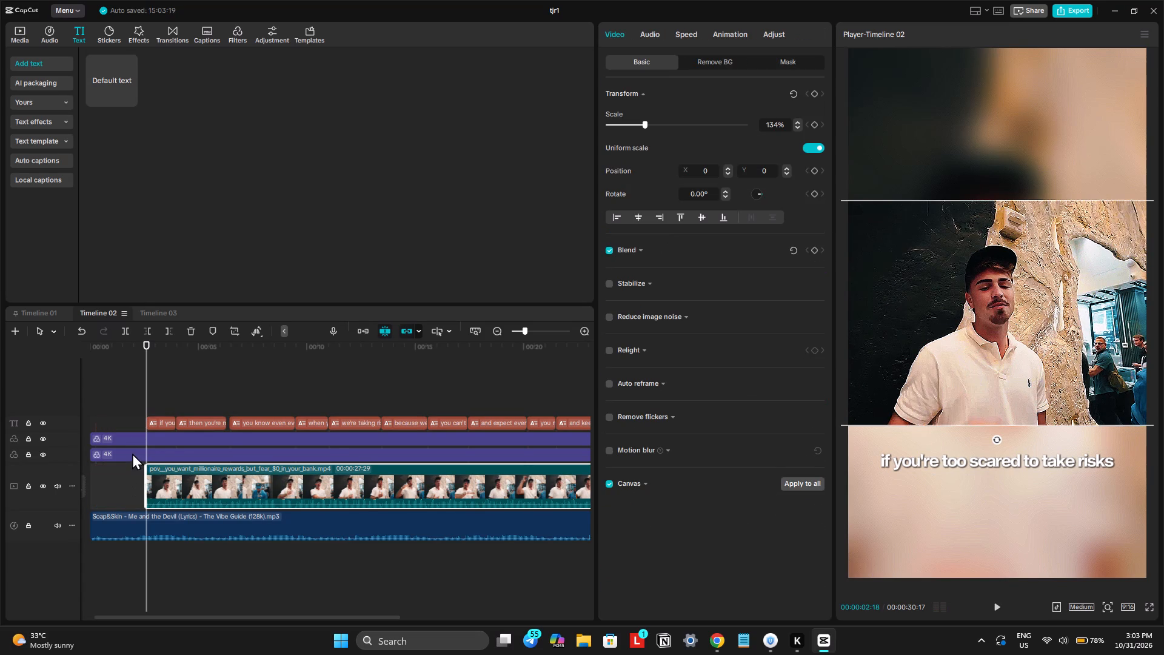
left_click(359, 331)
Play the trimmed Timeline 02 from the start to about 25 seconds to review the video and captions.
scroll(190, 348, "right", 2)
left_click_drag(138, 344, 41, 368)
key("space")
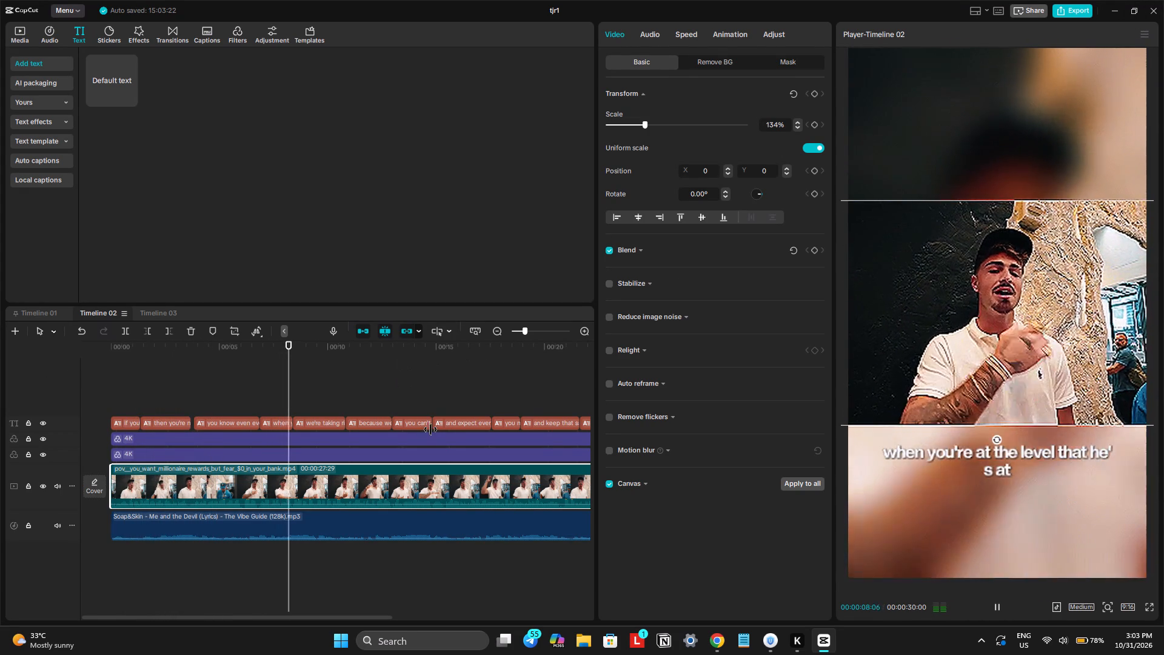
scroll(430, 429, "left", 1)
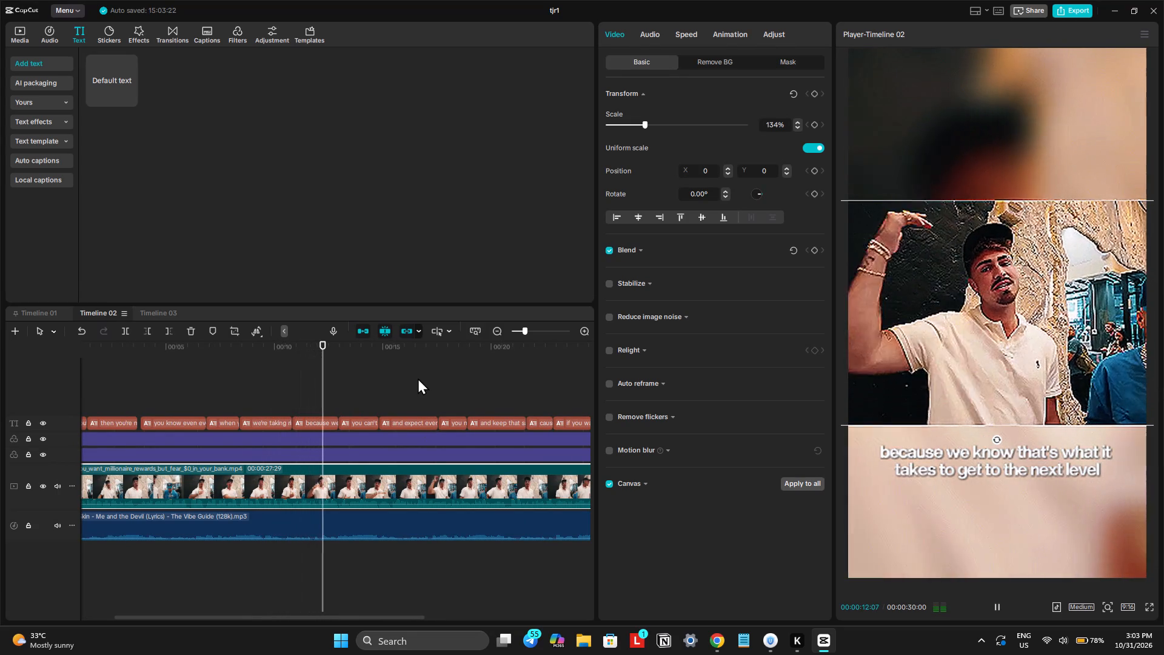
key("space")
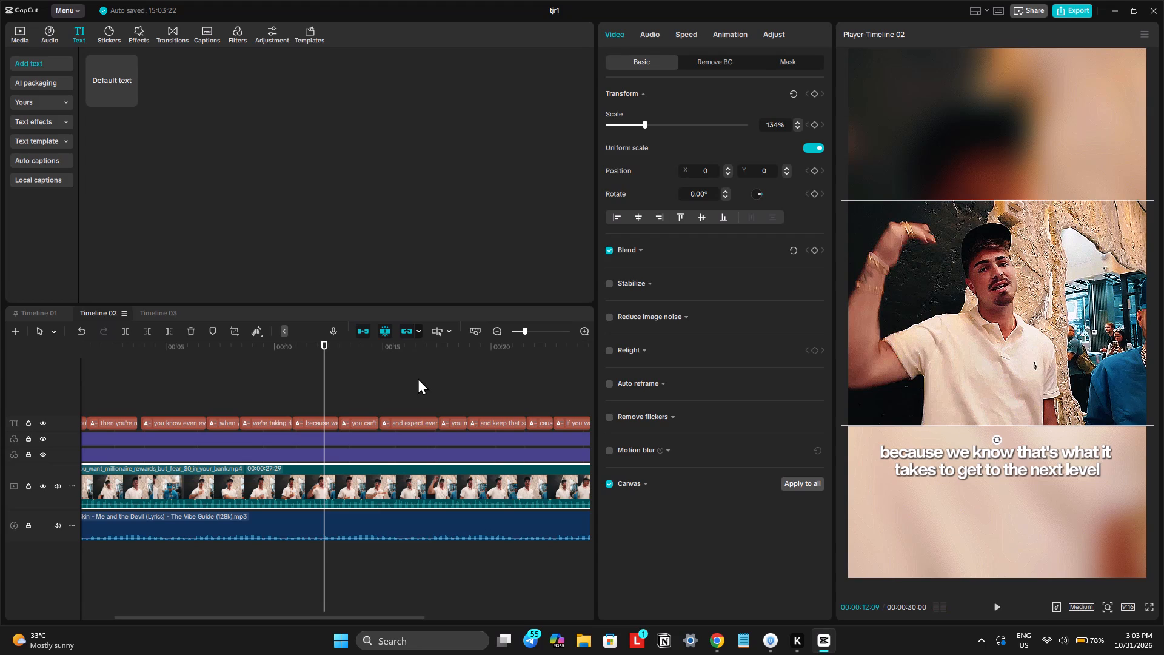
key("space")
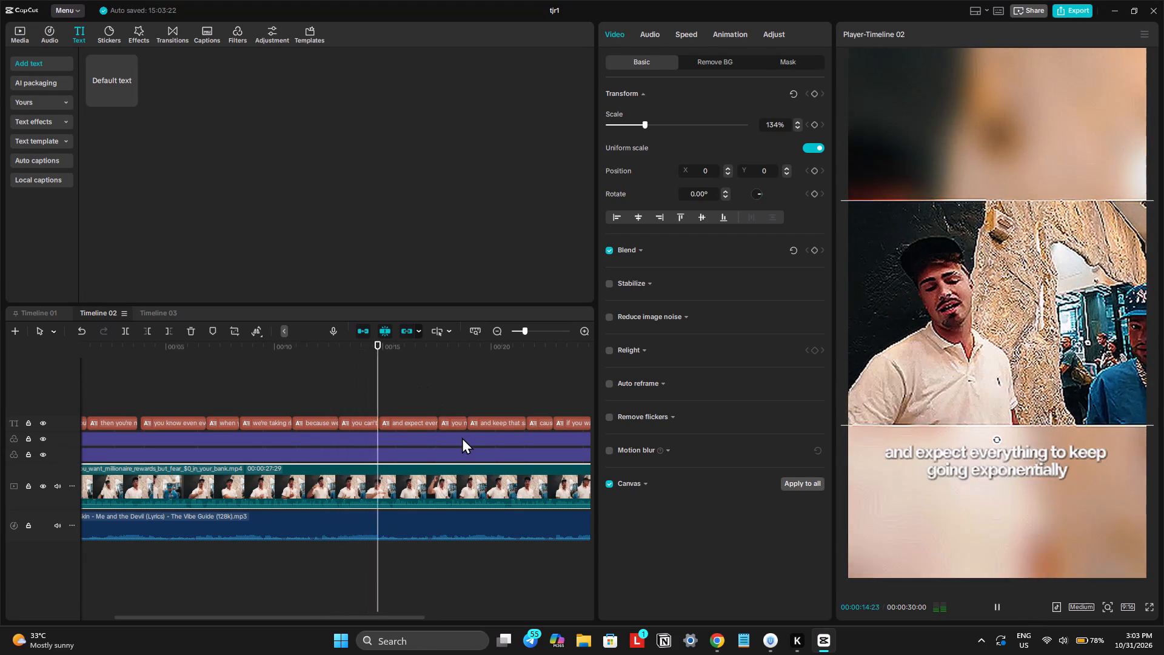
scroll(462, 437, "left", 1)
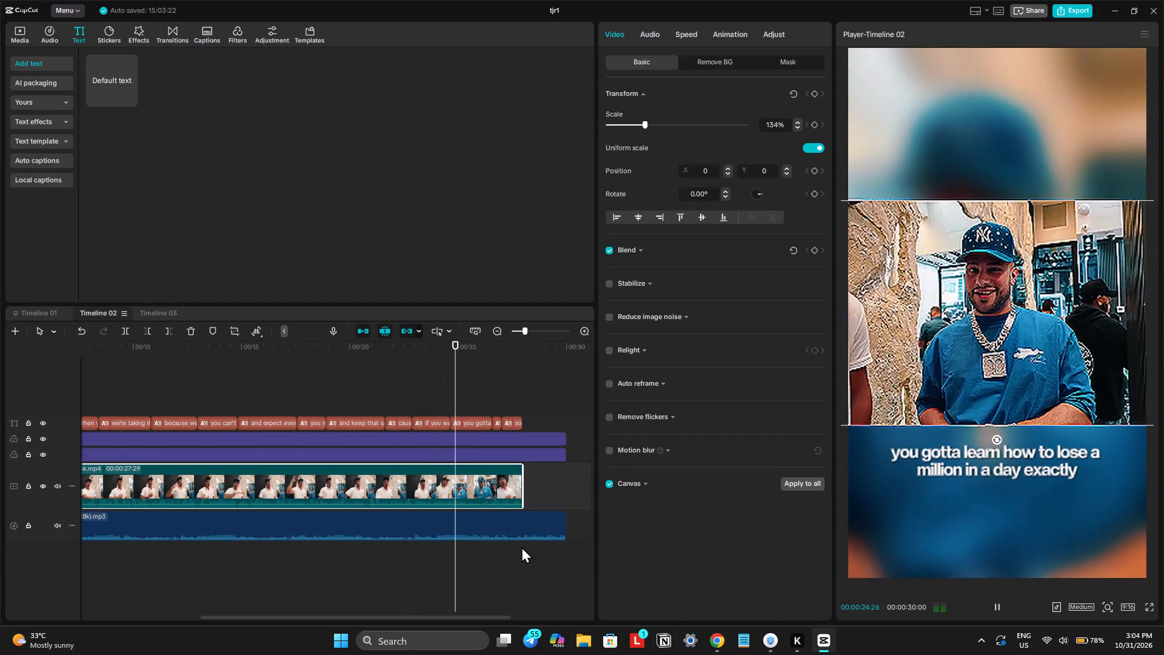
key("space")
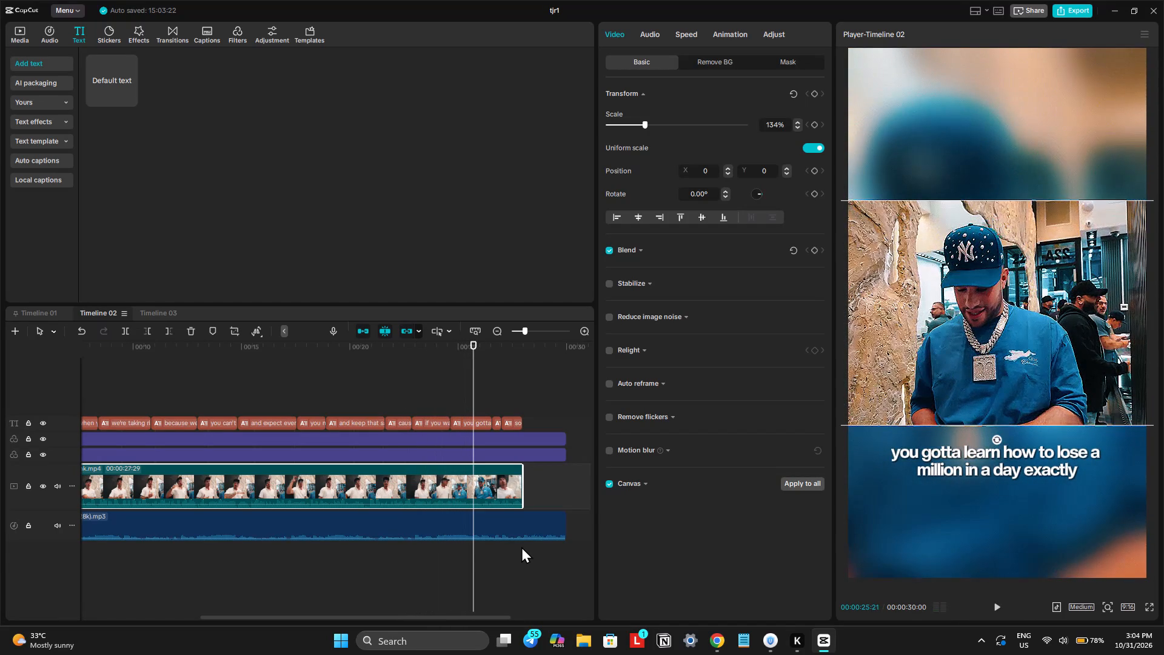